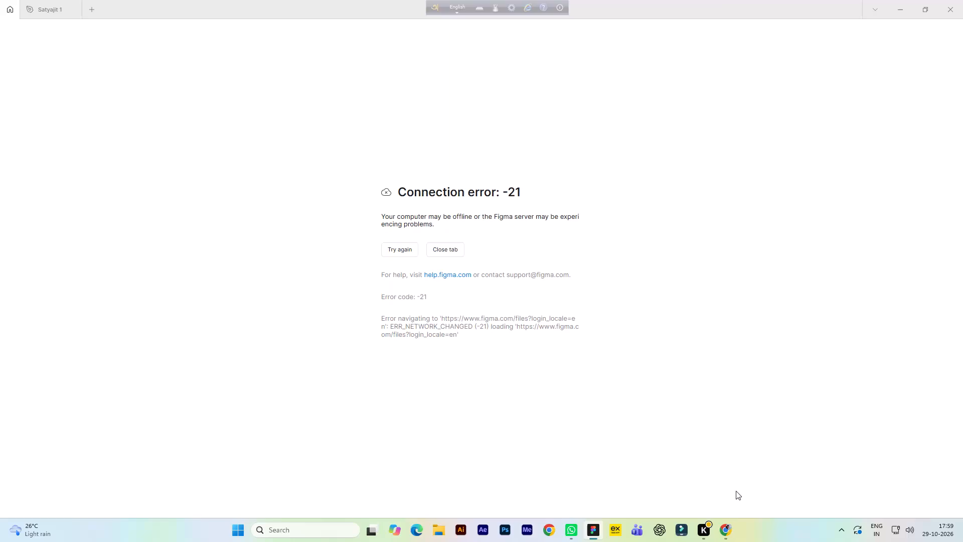
Switch to Google Chrome and close all four open tabs, including the Figma help page.
left_click(727, 538)
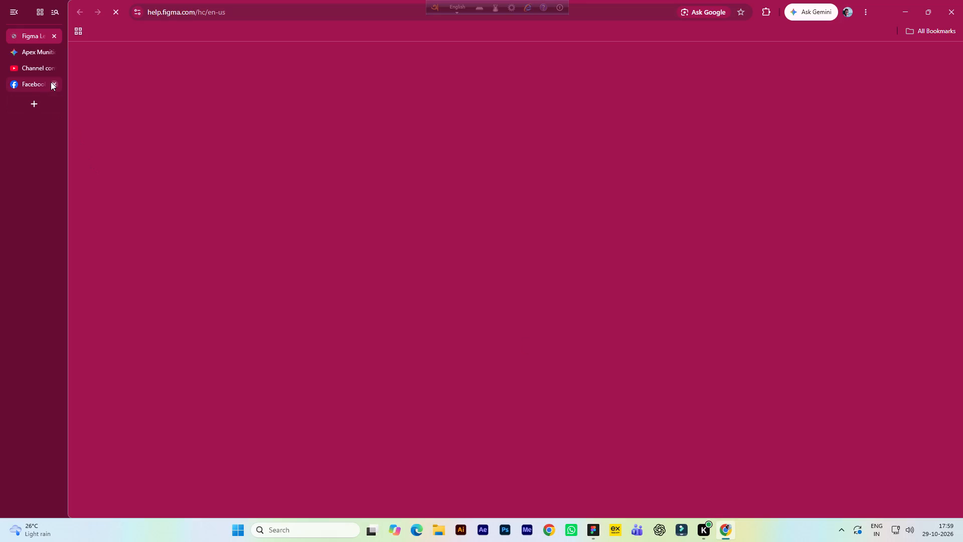
left_click(51, 82)
left_click(57, 67)
left_click(57, 53)
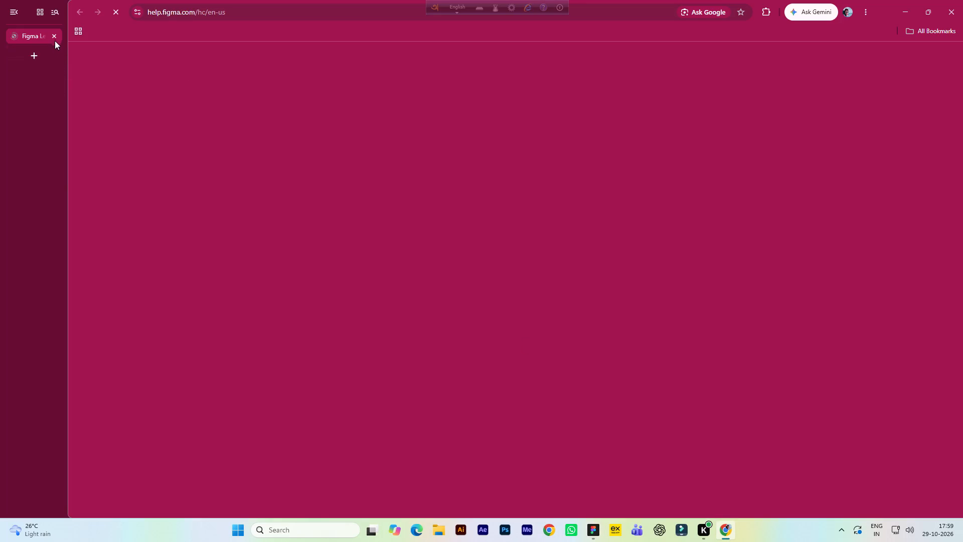
left_click(55, 38)
Close the Figma application window.
left_click(948, 0)
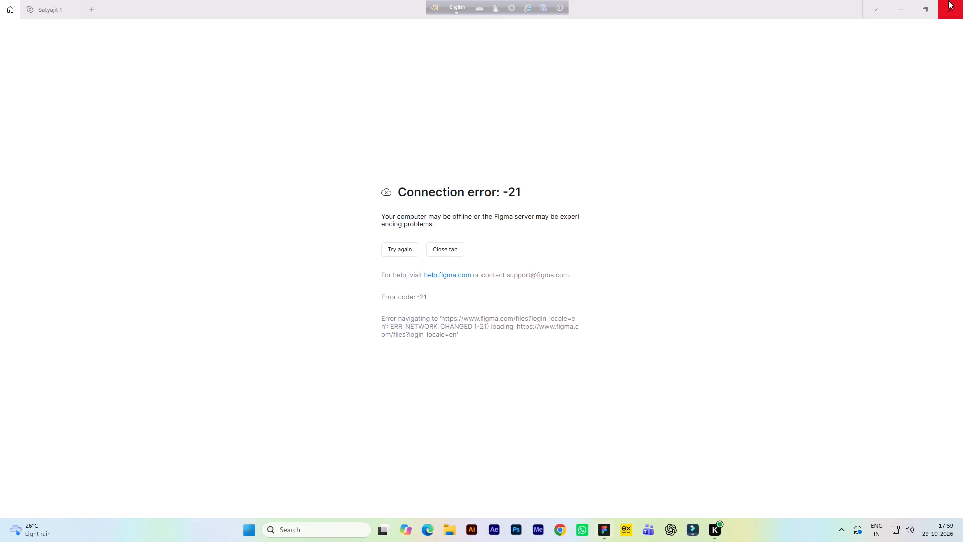
left_click(787, 423)
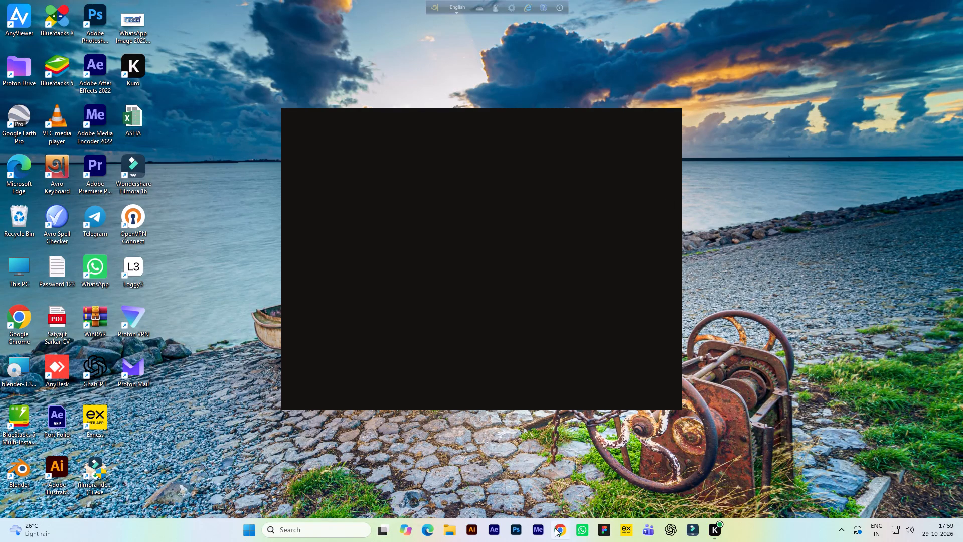
Open Google Chrome with the fourth listed profile and search the web for "speed test".
left_click(555, 528)
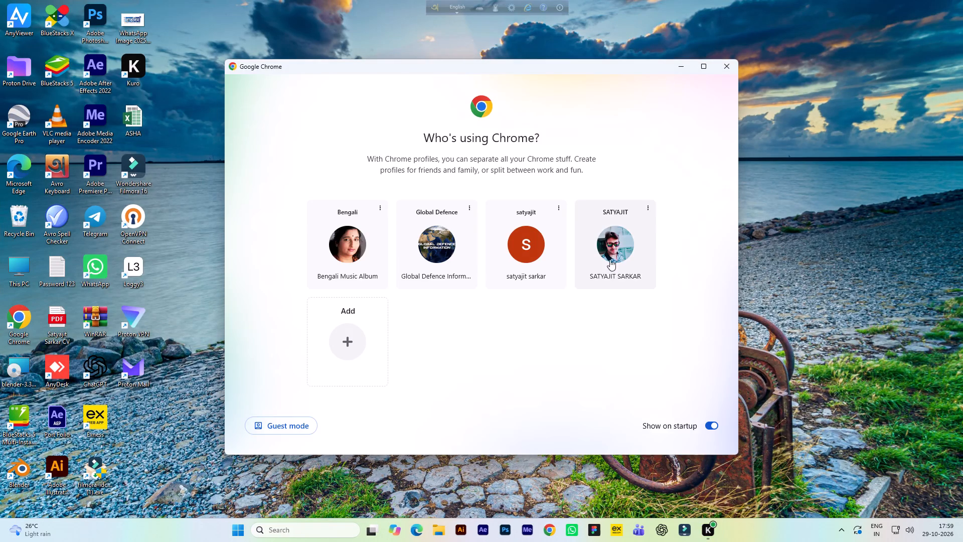
left_click(611, 257)
left_click(394, 188)
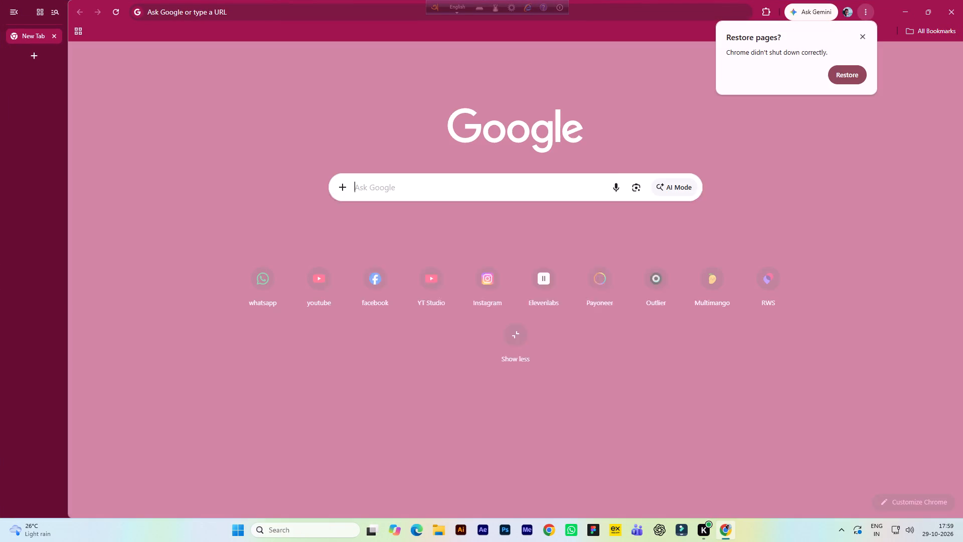
left_click(373, 208)
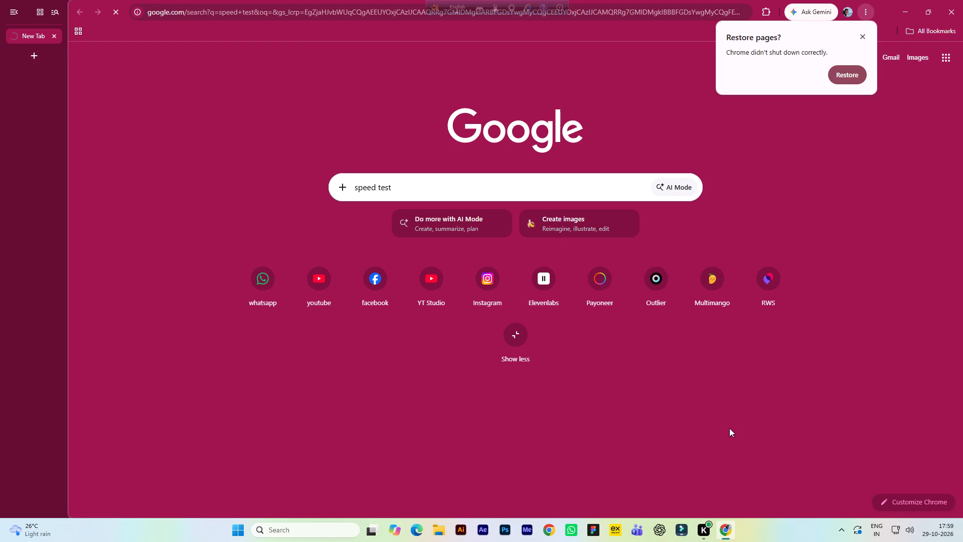
Launch Wondershare Filmora and create a new blank project.
left_click(679, 529)
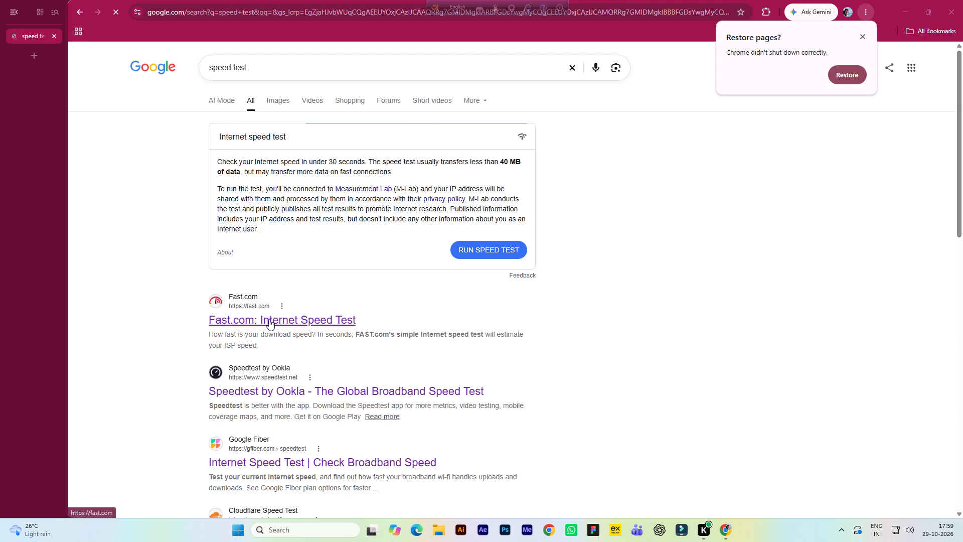
scroll(276, 461, "down", 1)
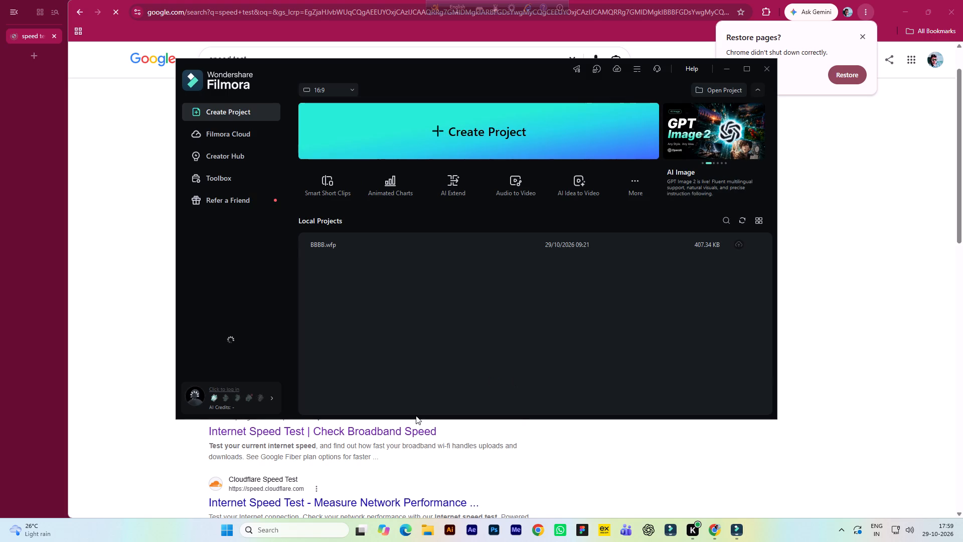
left_click(504, 141)
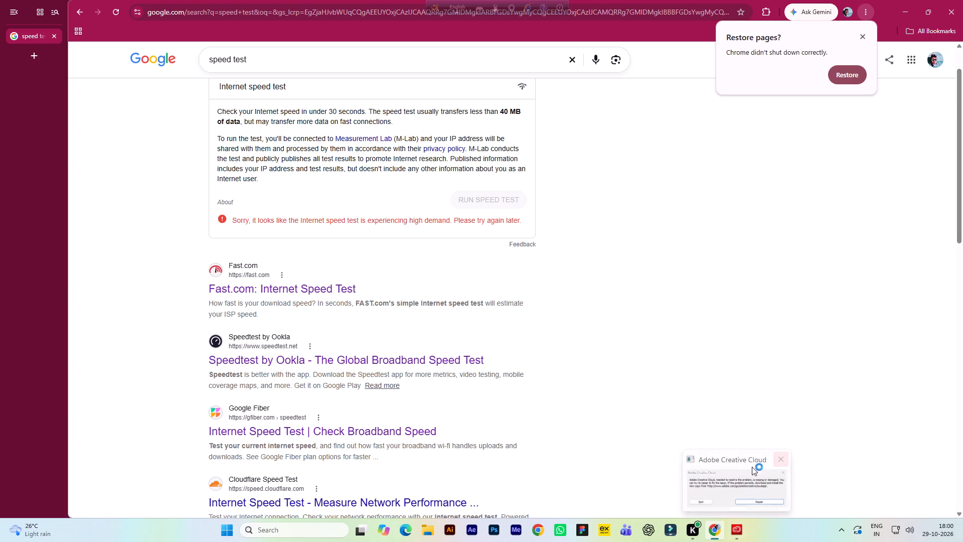
Close the Adobe Creative Cloud window.
left_click(781, 457)
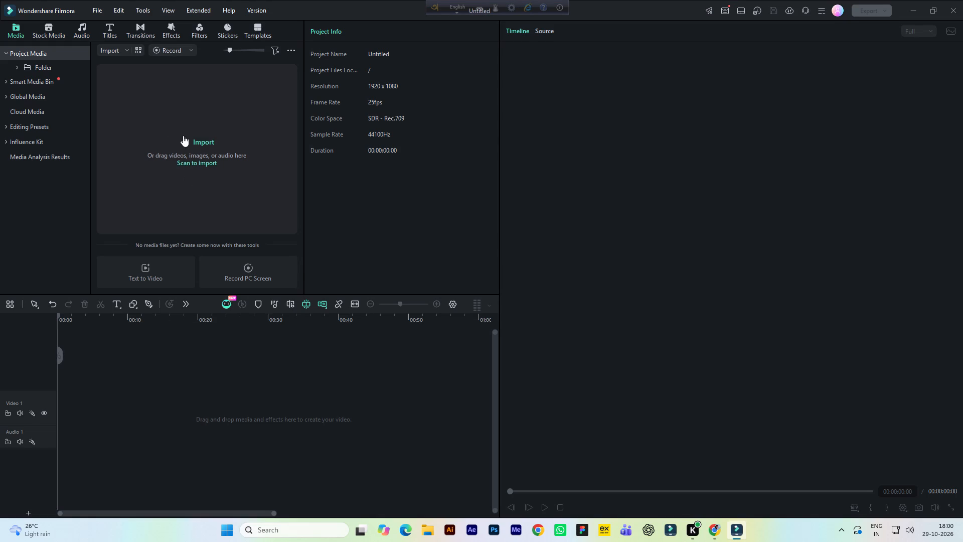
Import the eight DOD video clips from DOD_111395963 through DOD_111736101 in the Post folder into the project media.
left_click(197, 144)
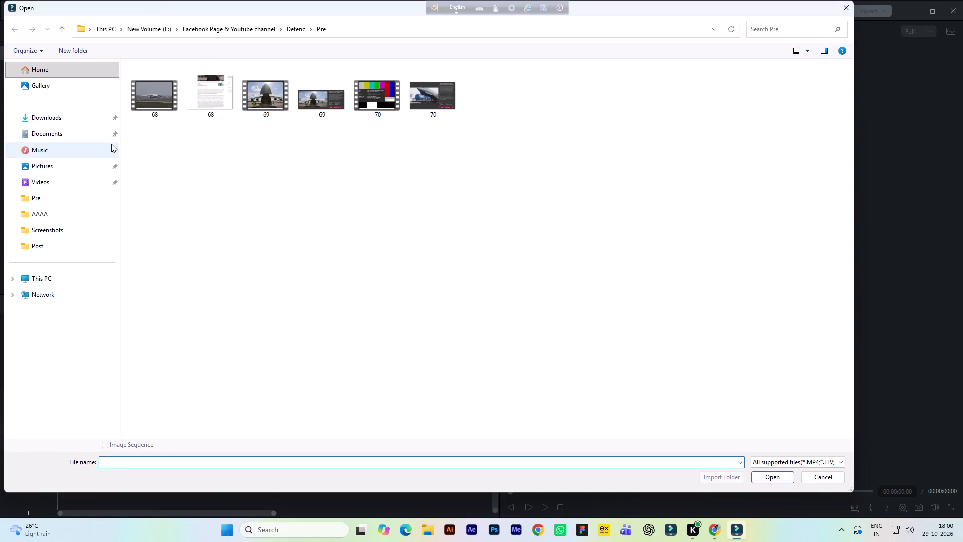
left_click(53, 252)
scroll(410, 289, "down", 4)
scroll(447, 346, "down", 4)
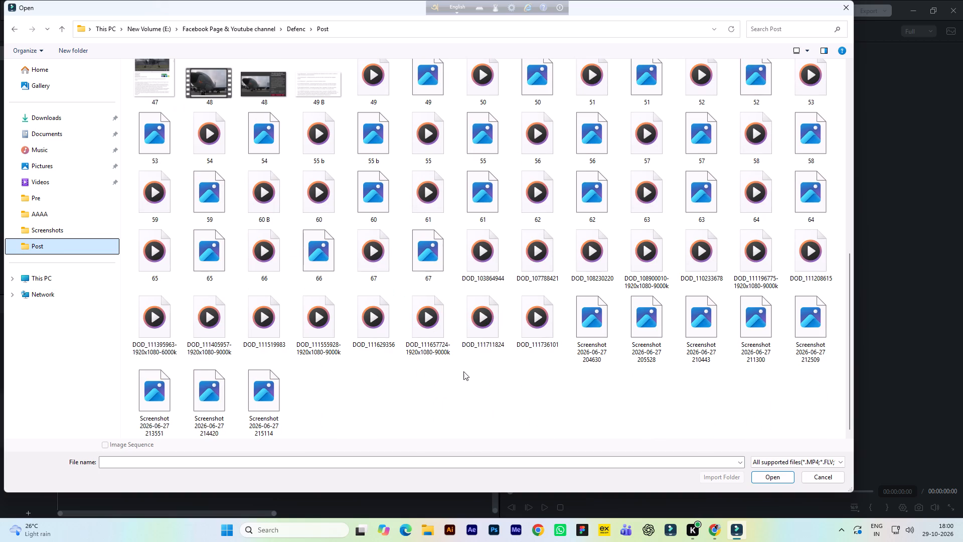
scroll(471, 184, "up", 1)
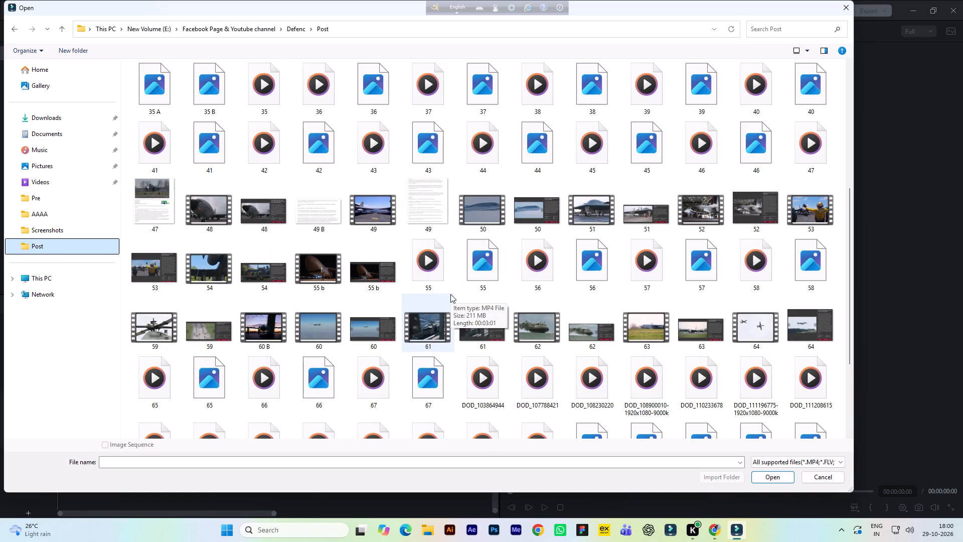
scroll(459, 283, "down", 6)
scroll(476, 320, "down", 1)
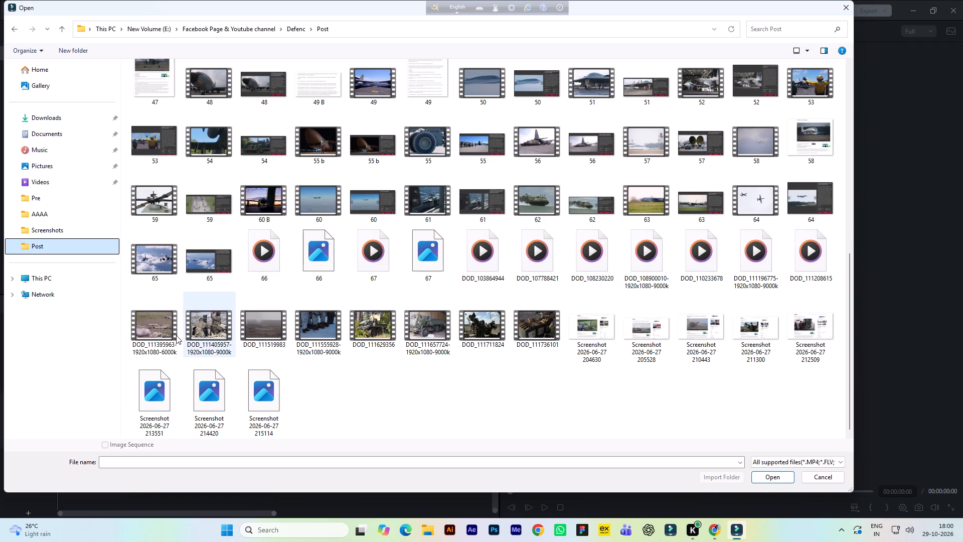
left_click(150, 332, "ctrl")
left_click(203, 336, "ctrl")
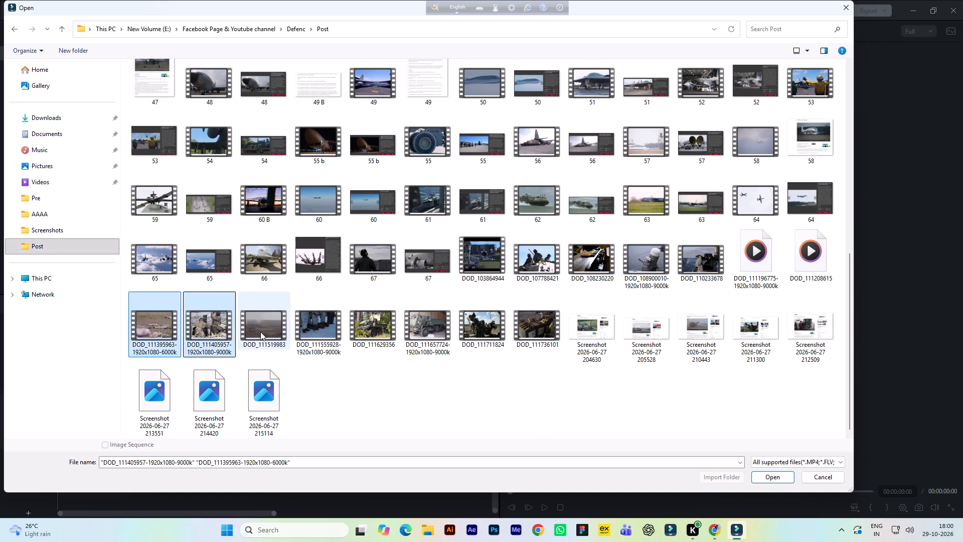
left_click(265, 332, "ctrl")
left_click(330, 333, "ctrl")
left_click(390, 331, "ctrl")
left_click(437, 330, "ctrl")
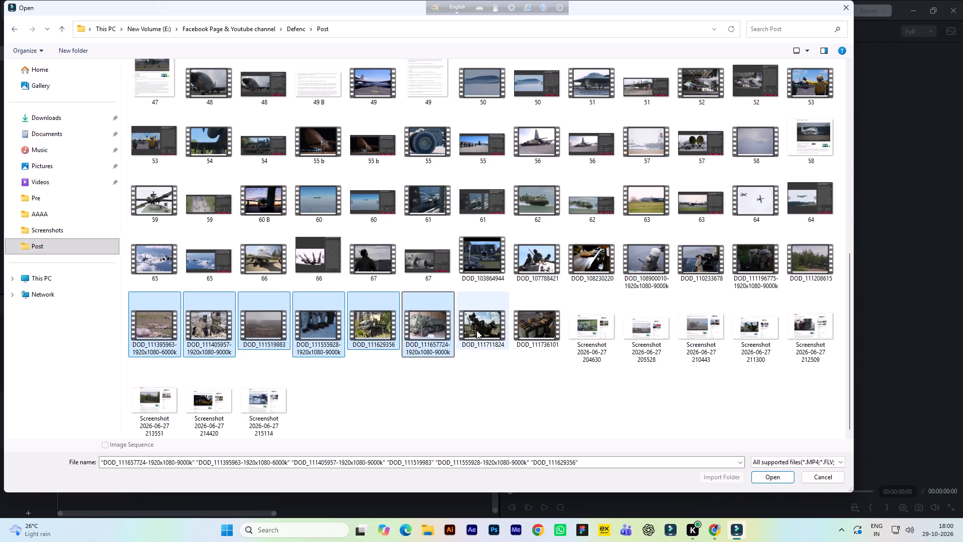
left_click(477, 330, "ctrl")
left_click(525, 331, "ctrl")
left_click(772, 477)
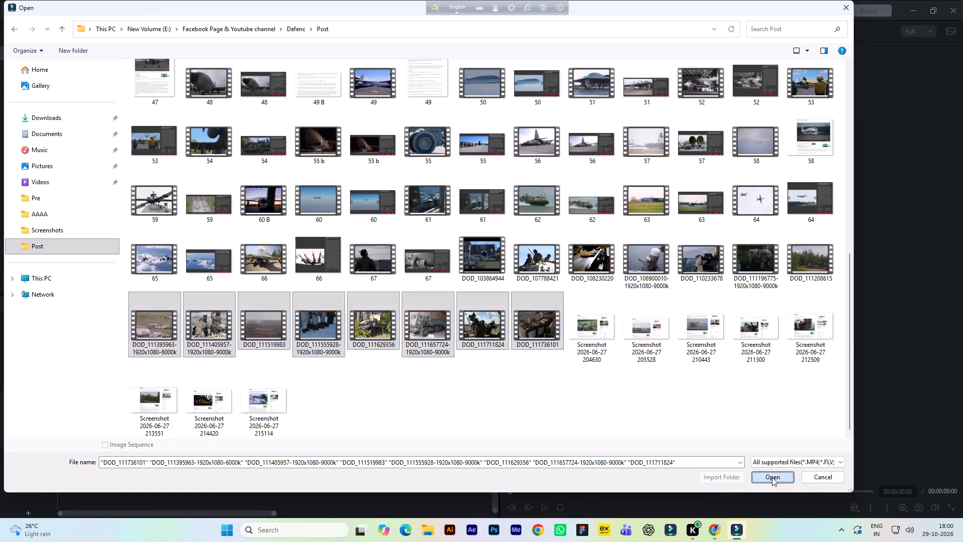
left_click(284, 235)
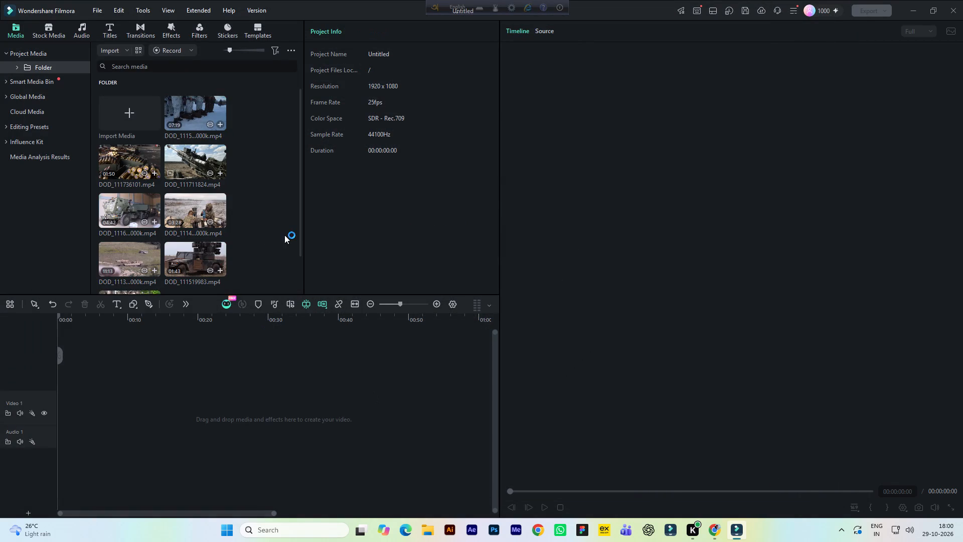
scroll(261, 235, "down", 9)
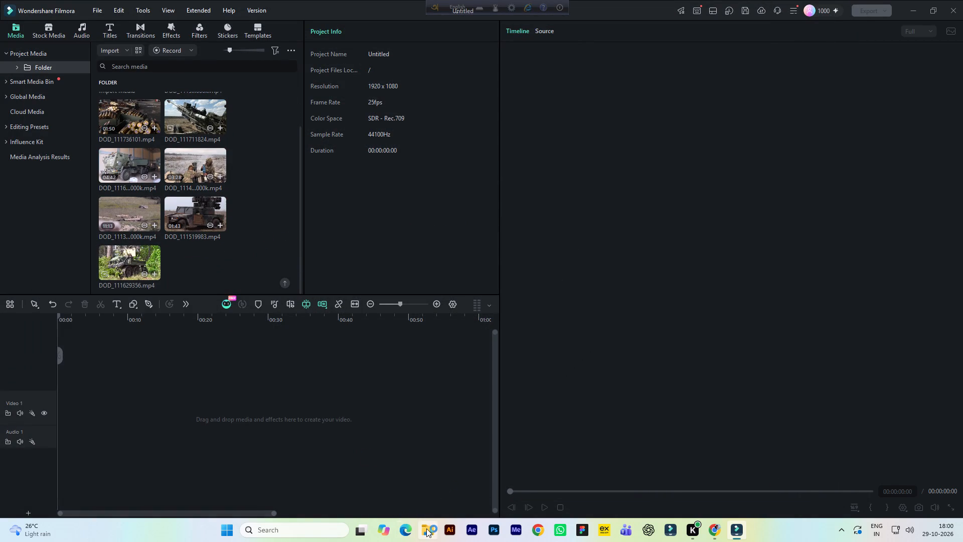
In File Explorer, delete the Vectis video from the AAAA folder in Downloads and return to the Downloads folder.
left_click(426, 529)
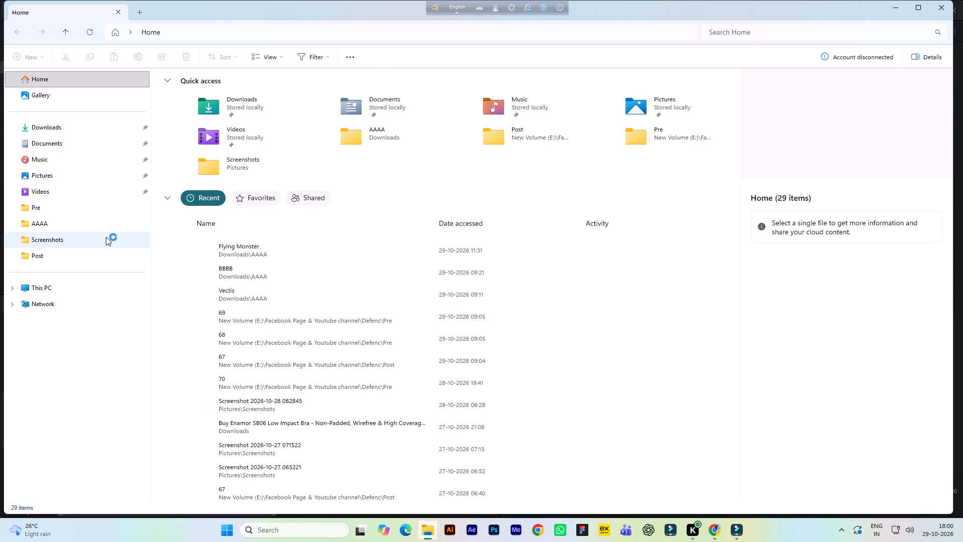
left_click(65, 133)
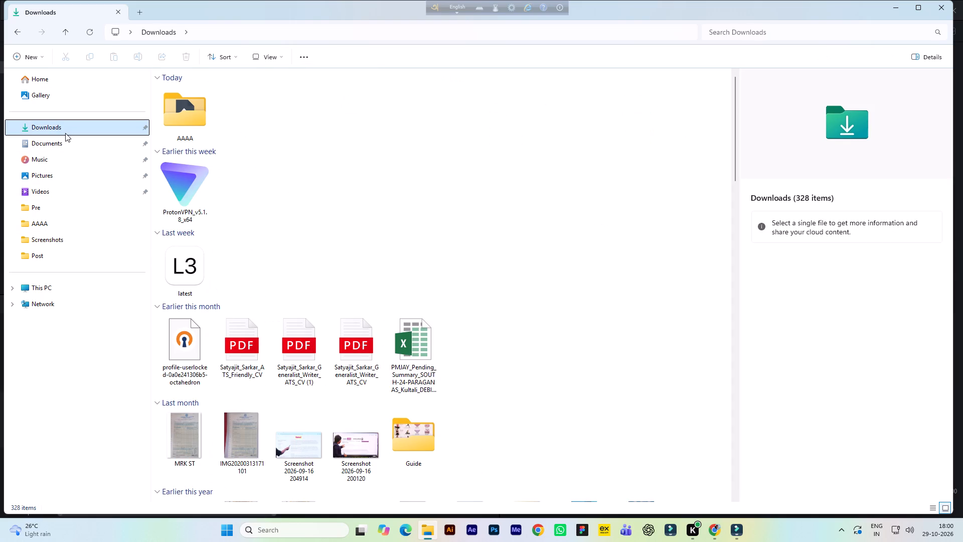
double_click(173, 112)
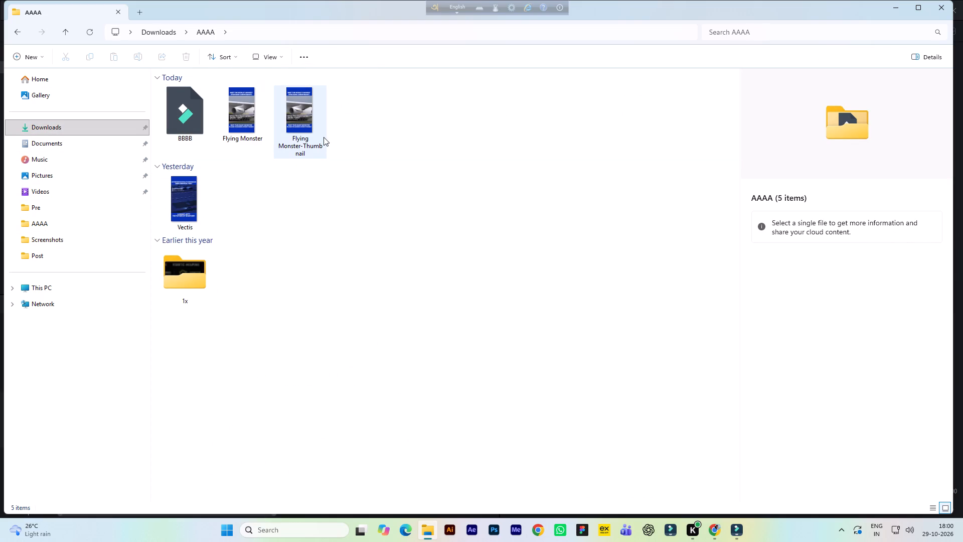
left_click(186, 204)
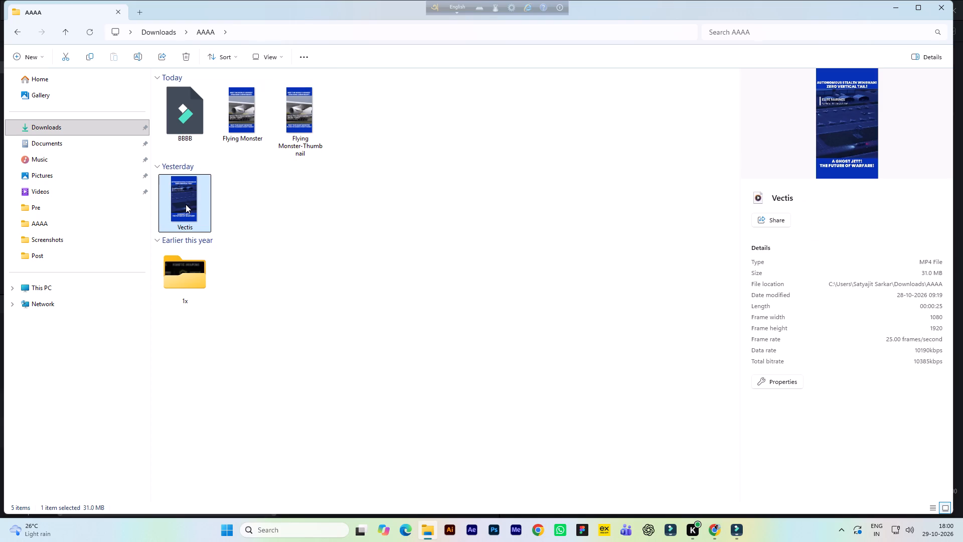
key("Delete")
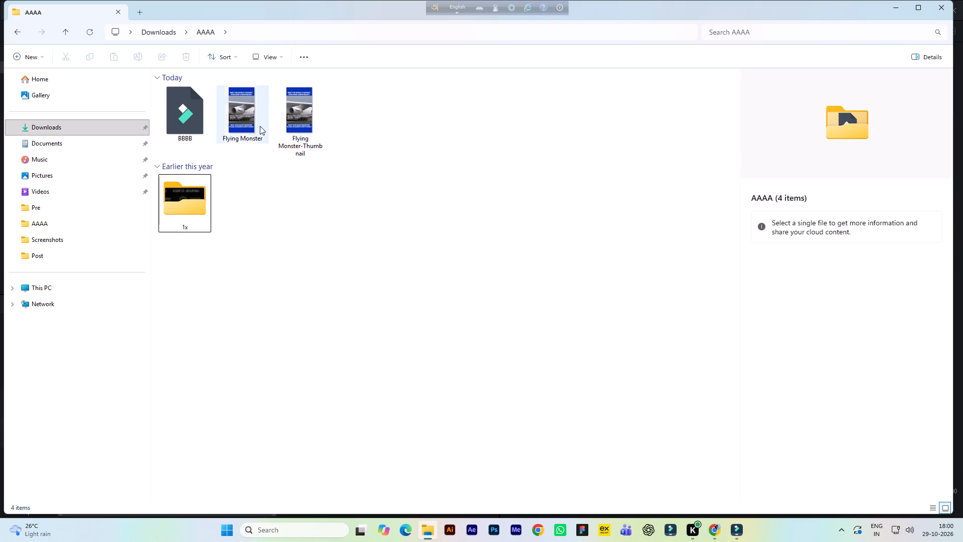
left_click(61, 30)
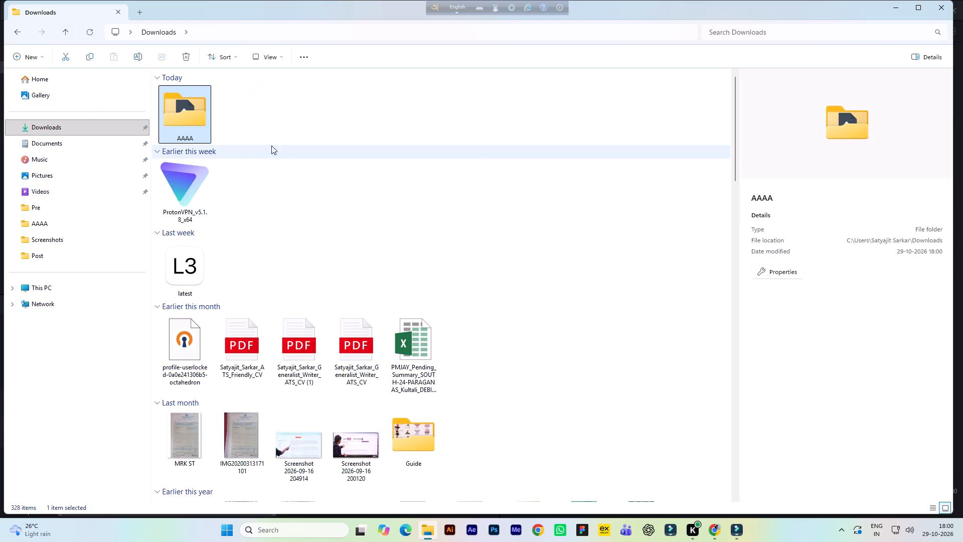
Switch back to Filmora and save the project as Test in the AAAA folder.
left_click(735, 531)
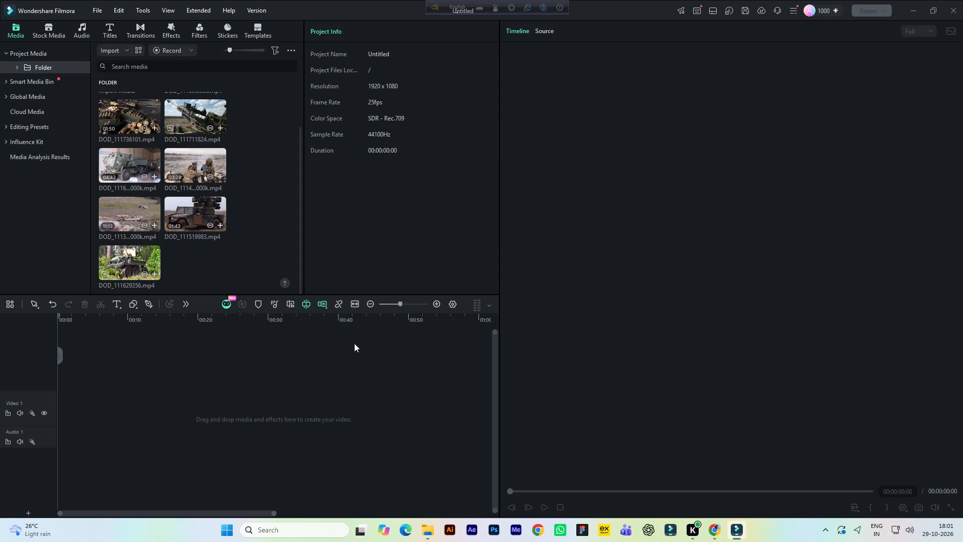
key("ctrl+s")
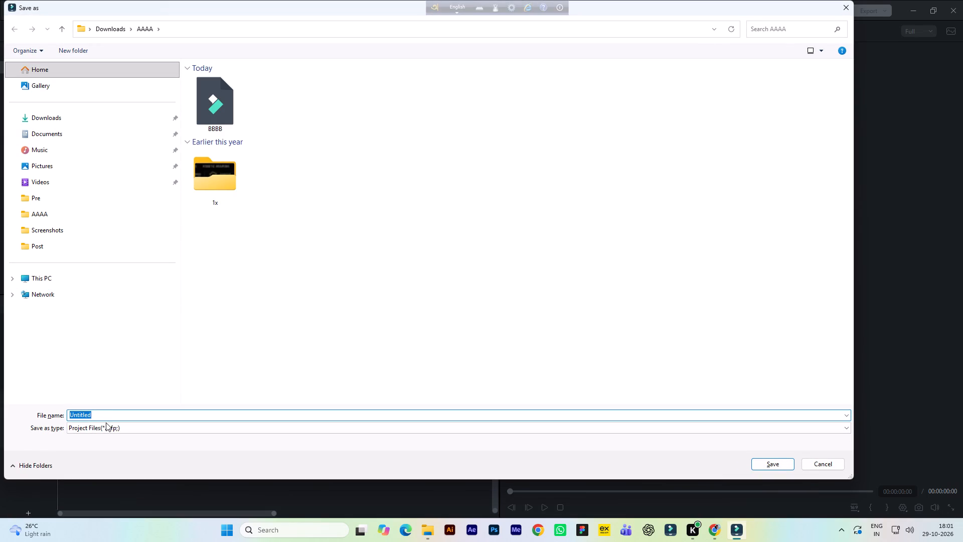
left_click(98, 412)
left_click_drag(102, 415, 61, 405)
type("Test")
key("Return")
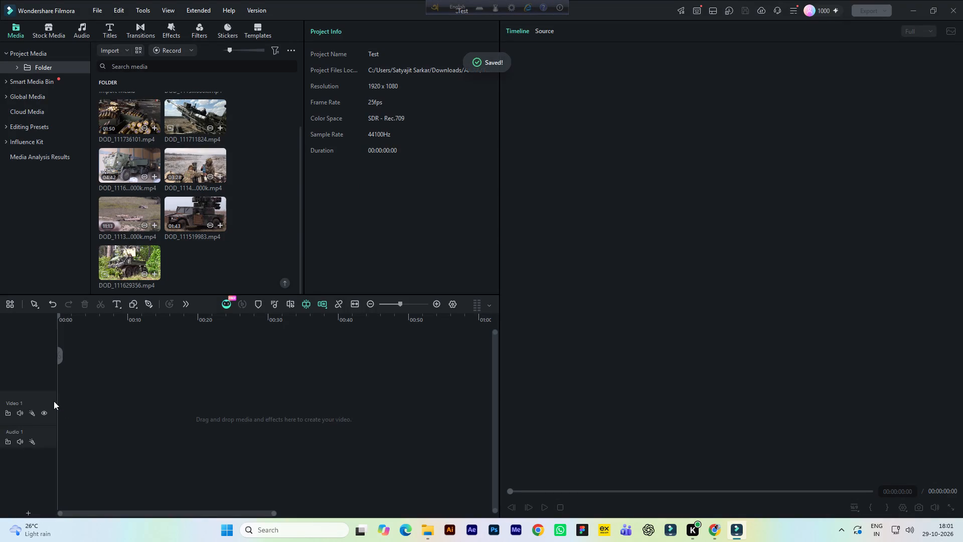
Preview the source clip DOD_111629356.mp4, scrubbing through its footage and back to the beginning.
left_click(279, 220)
scroll(257, 219, "down", 1)
left_click(129, 258)
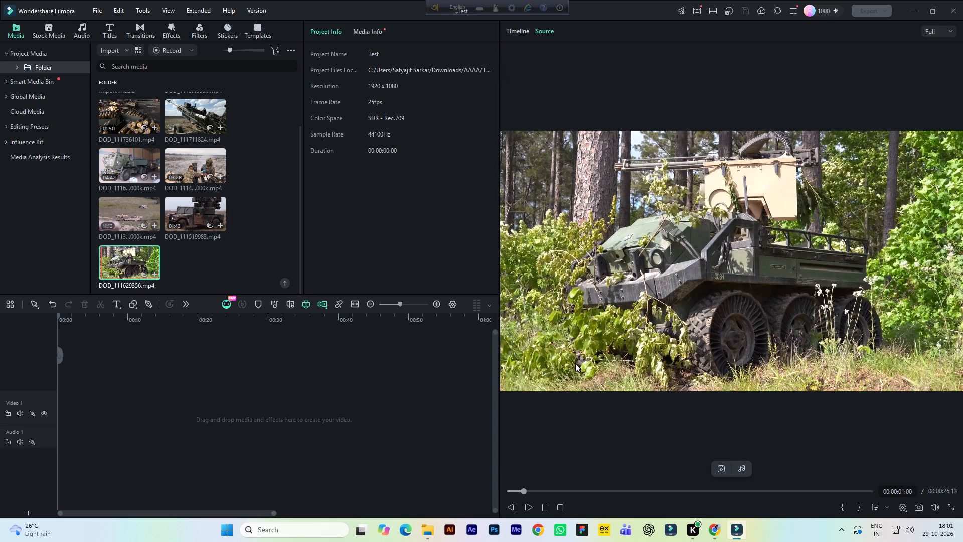
key("space")
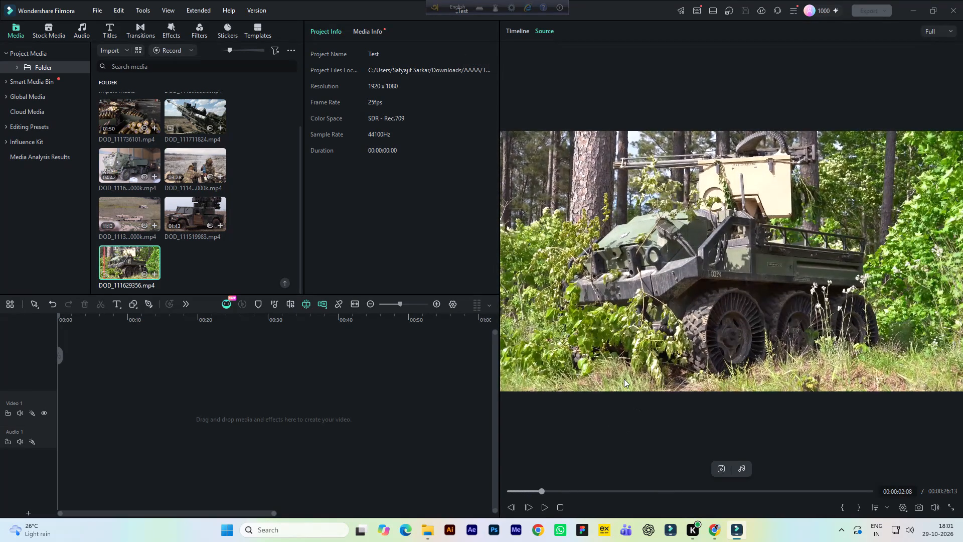
key("space")
left_click_drag(567, 491, 767, 503)
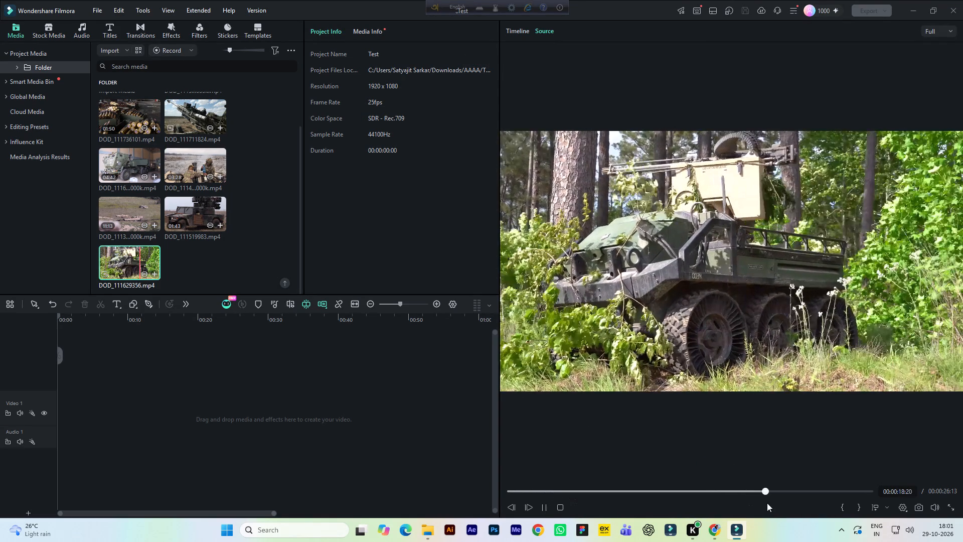
left_click_drag(767, 503, 773, 502)
left_click_drag(738, 489, 626, 488)
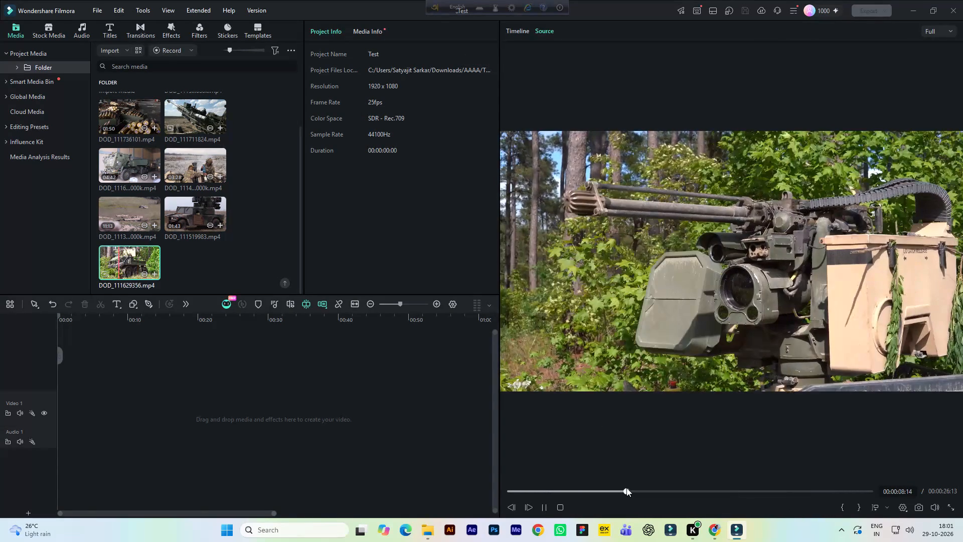
left_click_drag(609, 487, 487, 491)
left_click_drag(529, 492, 497, 492)
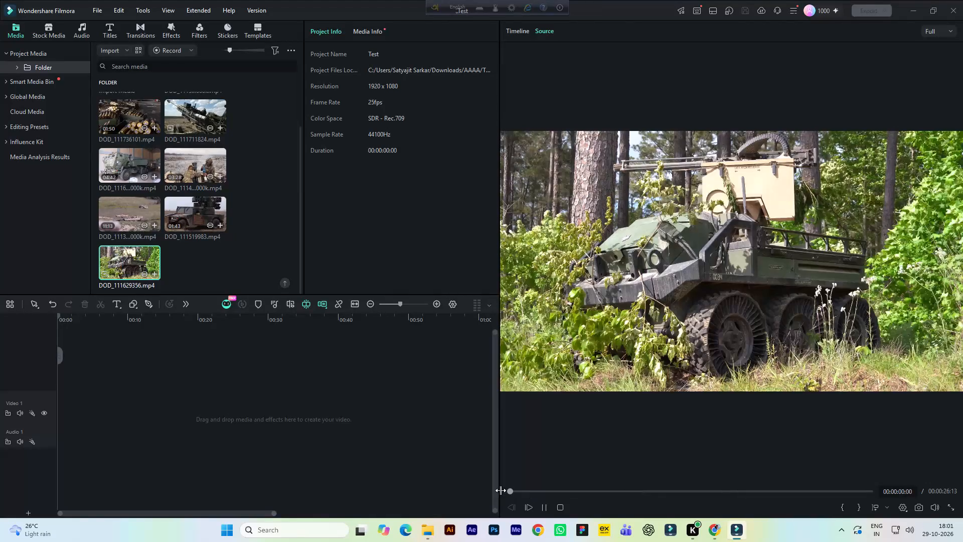
Mark the source range of DOD_111629356.mp4 from 00:00:01:03 to 00:00:03:11 and place it at the start of Video 1.
key("space")
left_click(850, 508)
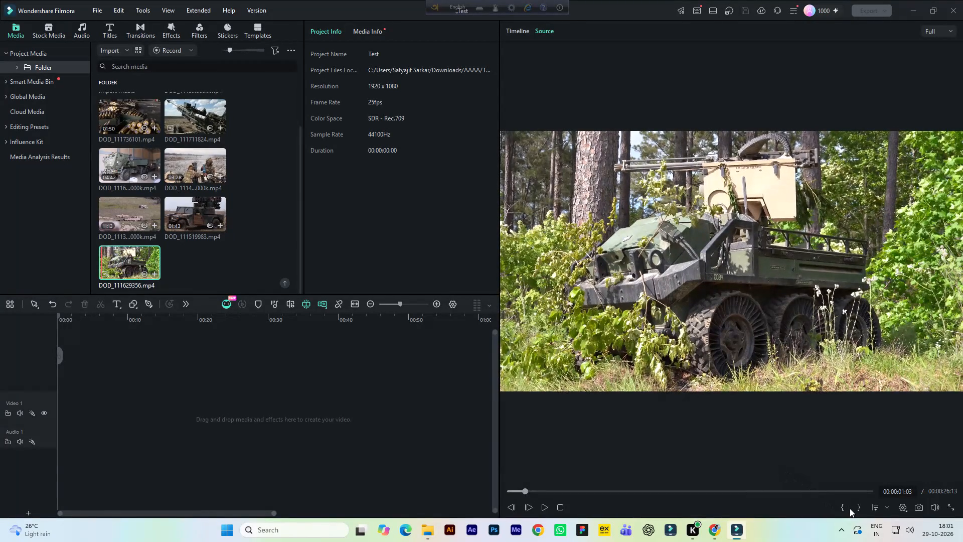
left_click(844, 508)
key("space")
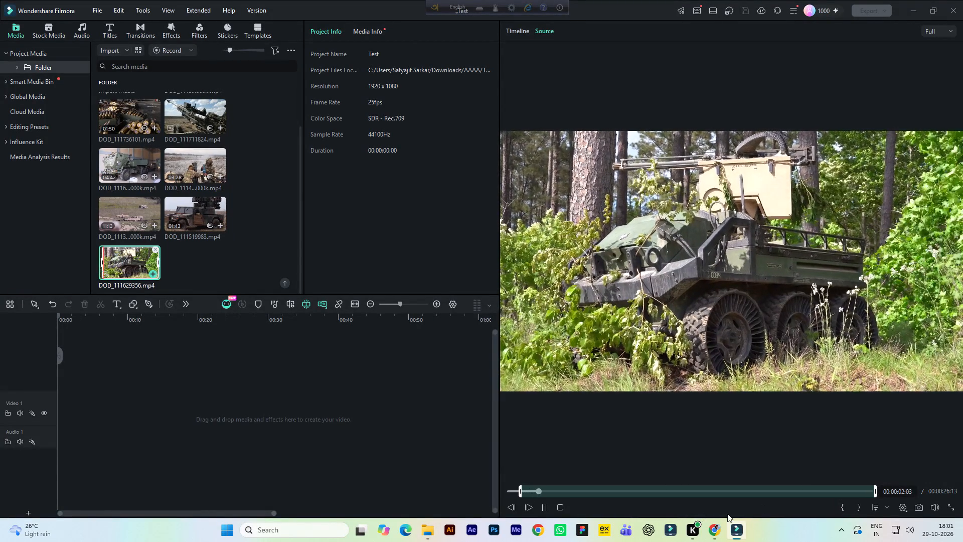
key("space")
left_click(859, 504)
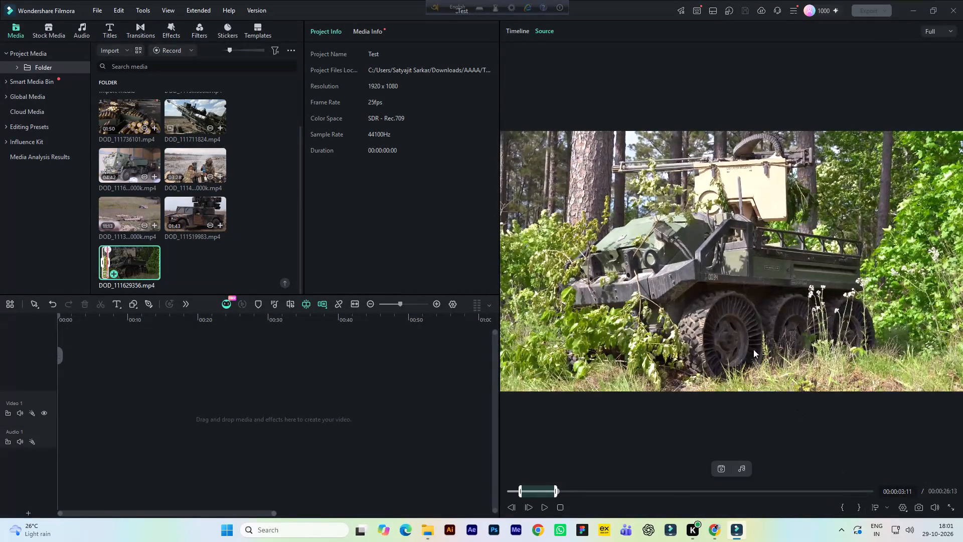
left_click_drag(714, 332, 130, 399)
left_click(511, 283)
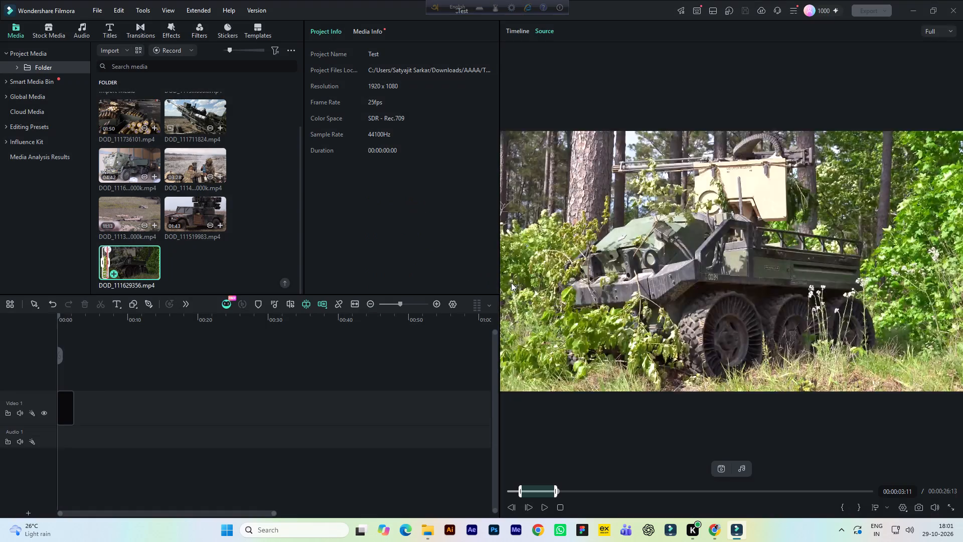
Briefly play back the placed clip, shrink the preview image slightly, and save the project.
key("space")
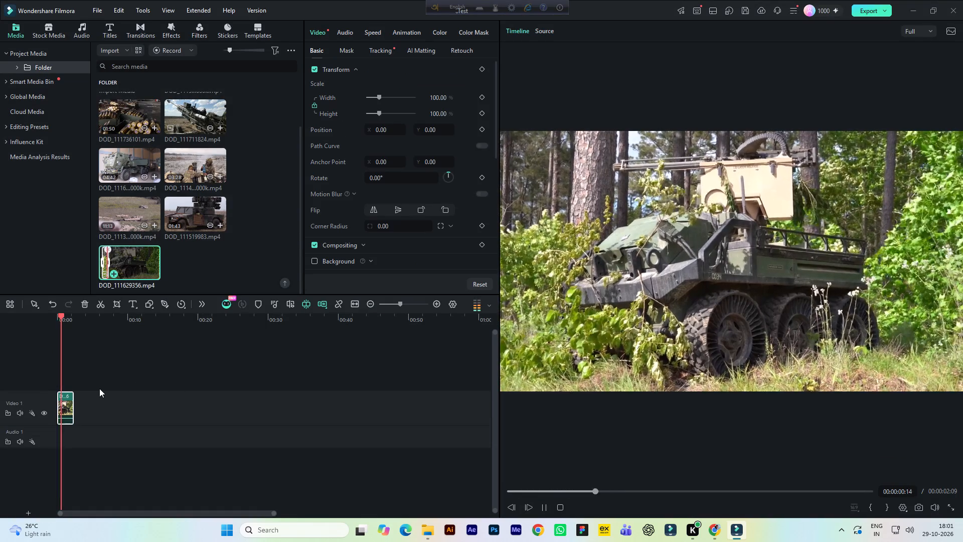
key("space")
scroll(636, 314, "down", 2, "ctrl")
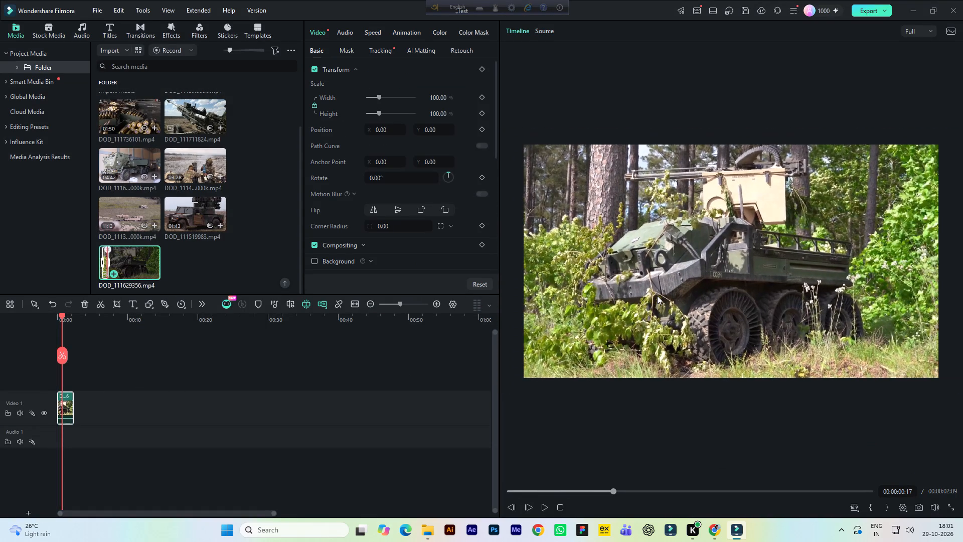
scroll(657, 296, "up", 2, "ctrl")
scroll(657, 296, "down", 2, "ctrl")
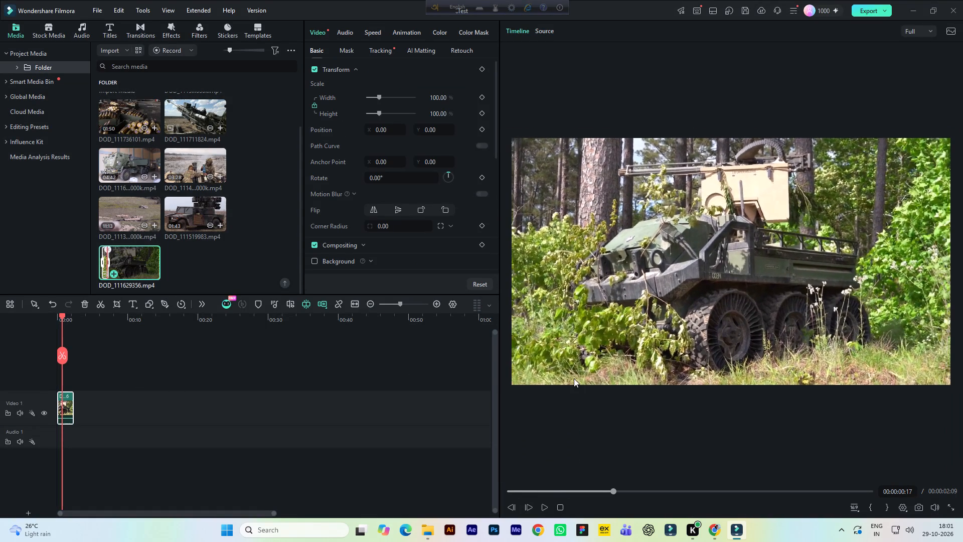
key("ctrl+s")
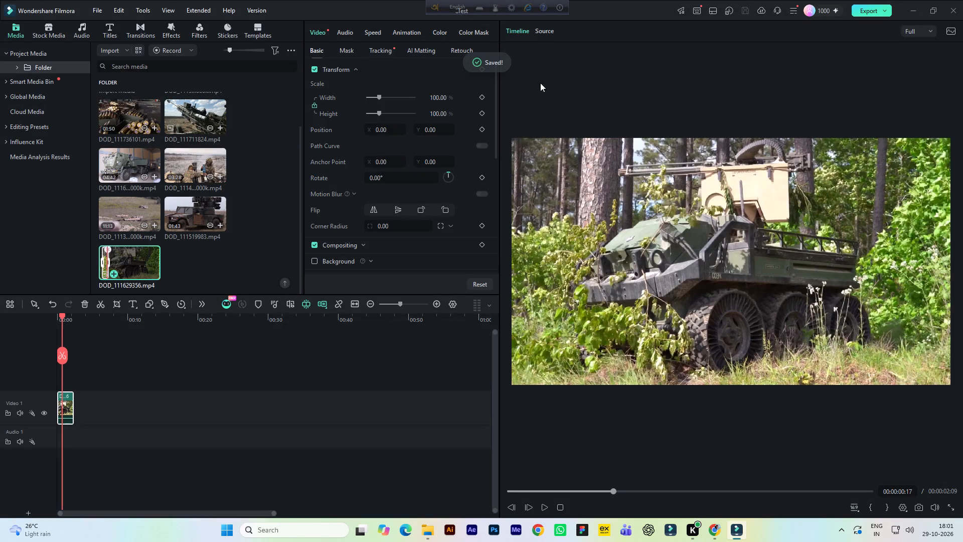
In the source view of DOD_111629356.mp4, find the next vehicle shot and set the in point at 00:00:10:06.
left_click(542, 31)
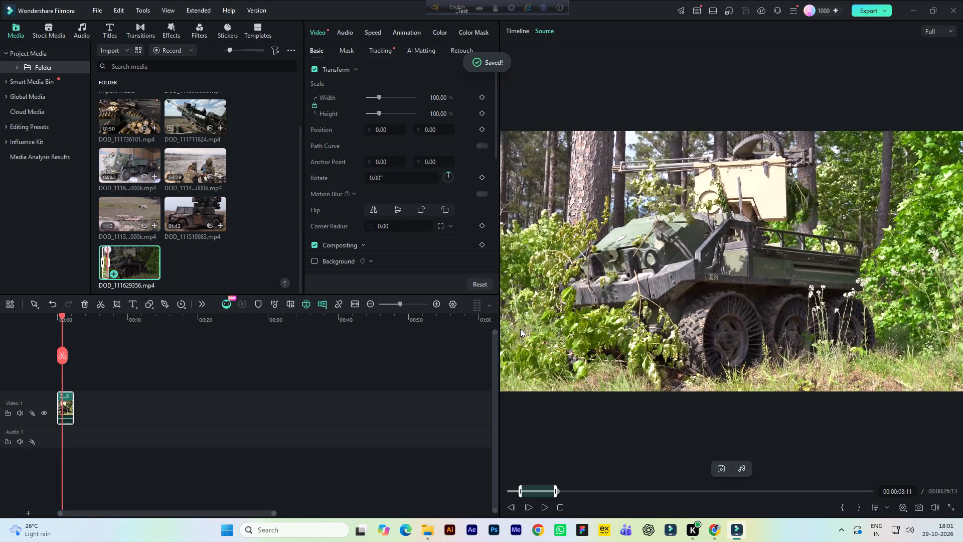
key("space")
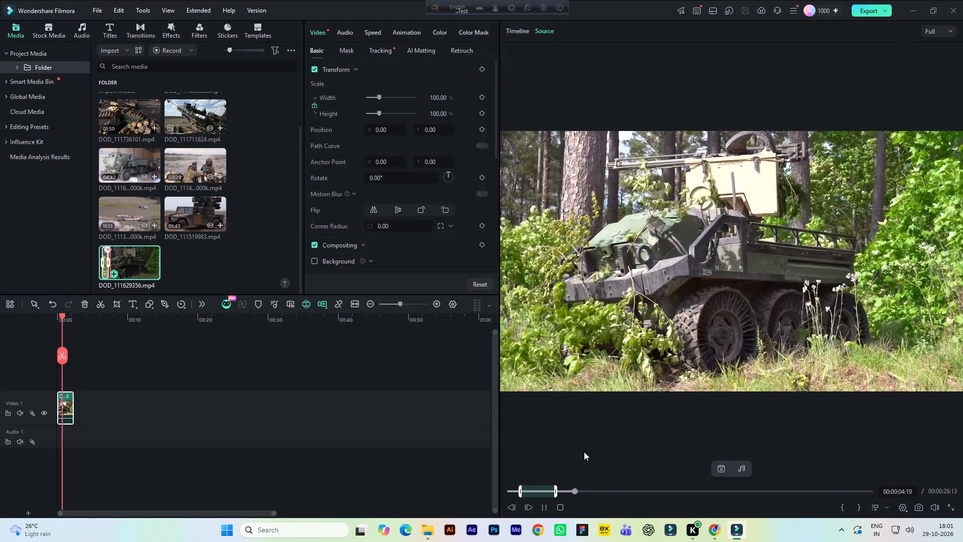
key("space")
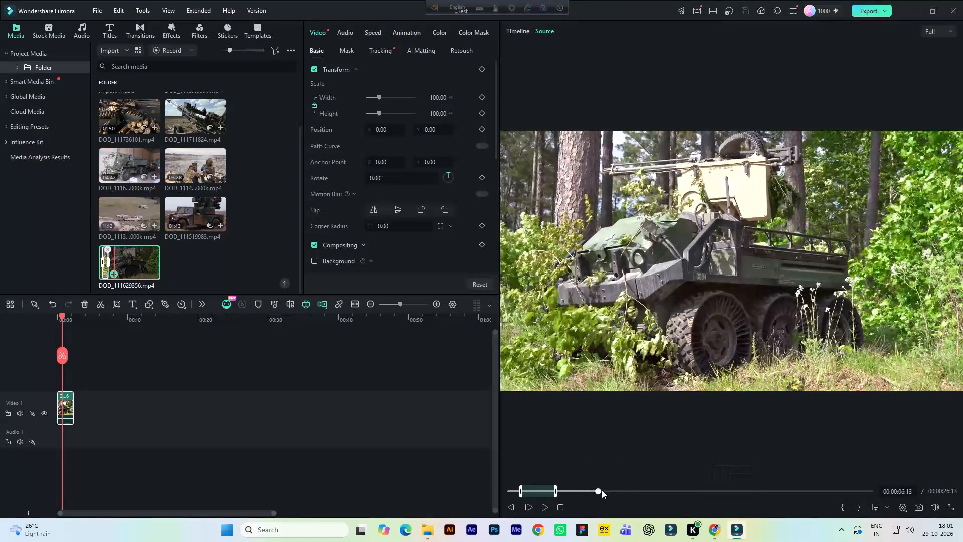
left_click(606, 491)
key("space")
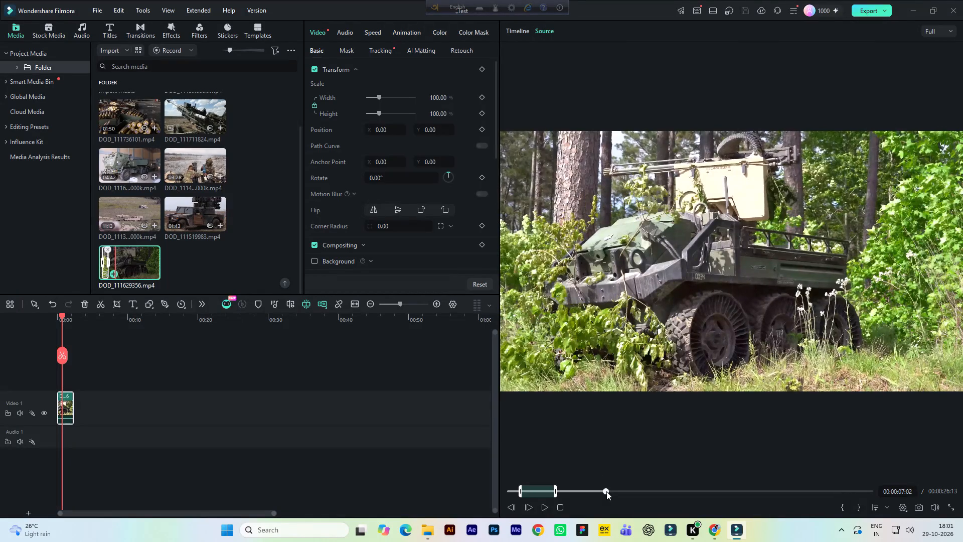
left_click(629, 491)
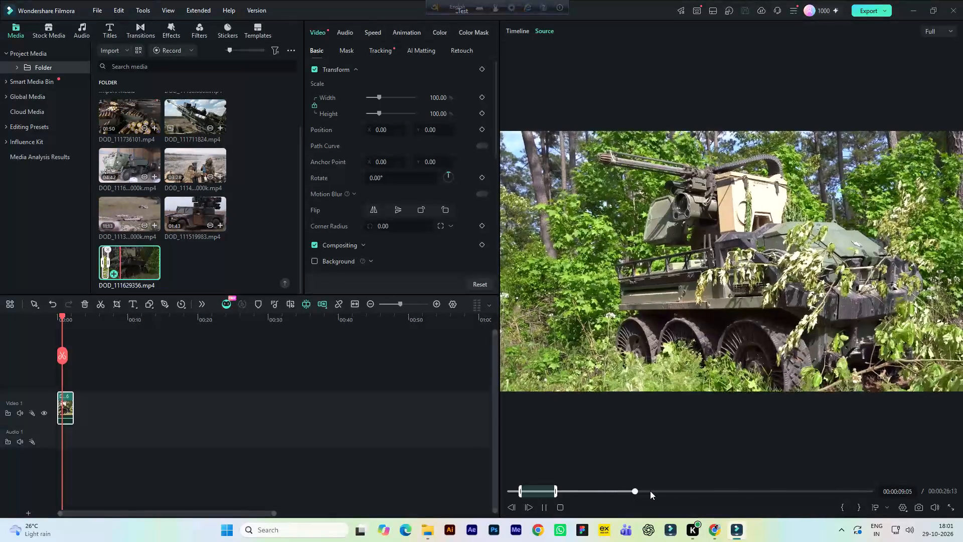
key("space")
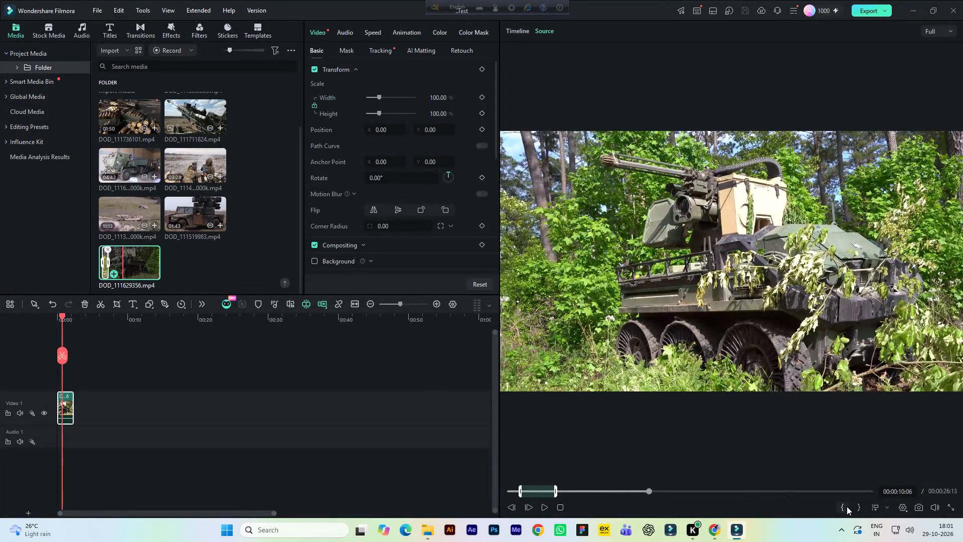
left_click(843, 506)
Skim ahead to the weapon close-up in the same source clip and set the out point at 00:00:24:10.
key("space")
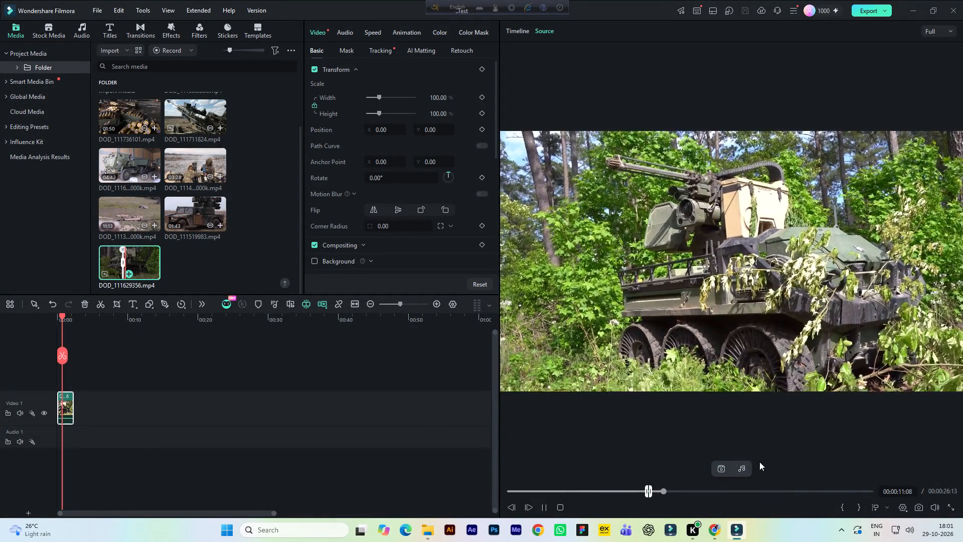
key("space")
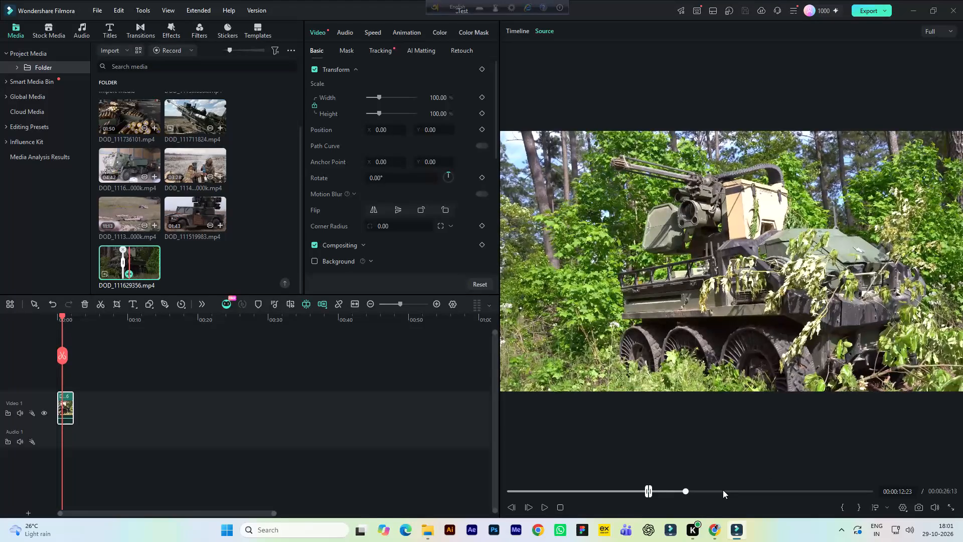
left_click(723, 490)
left_click(769, 489)
left_click(776, 488)
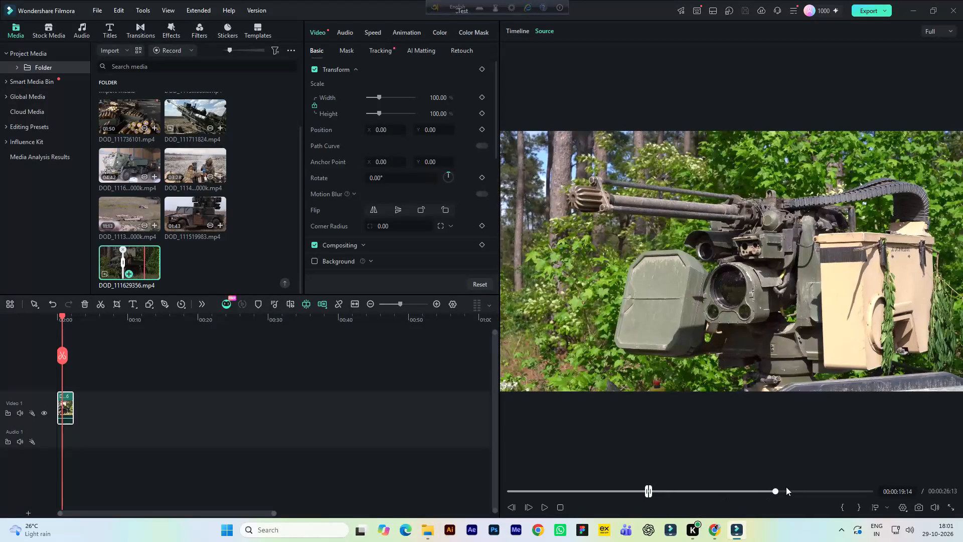
left_click(813, 494)
left_click(841, 492)
left_click(859, 506)
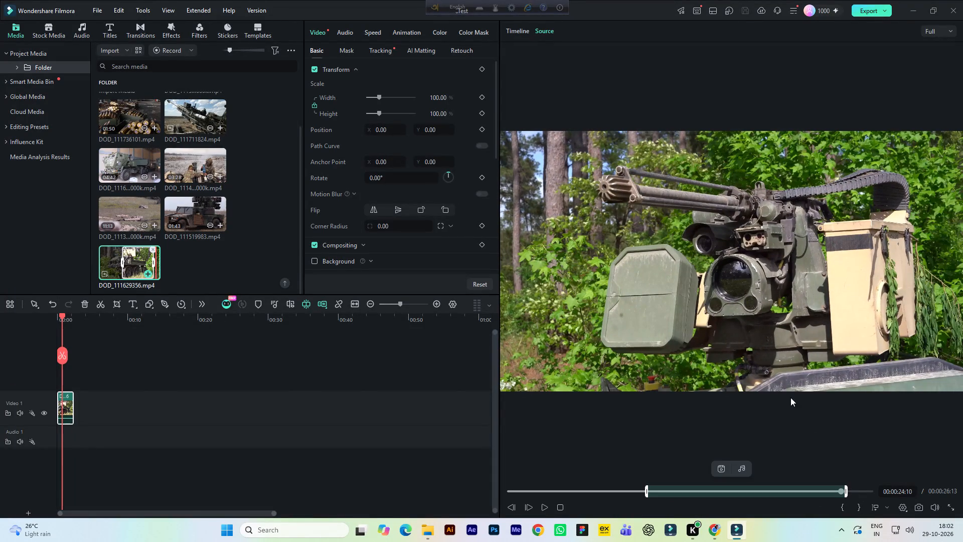
Place the marked range directly after the first clip on Video 1 and play back part of it.
left_click_drag(772, 388, 322, 414)
left_click(552, 292)
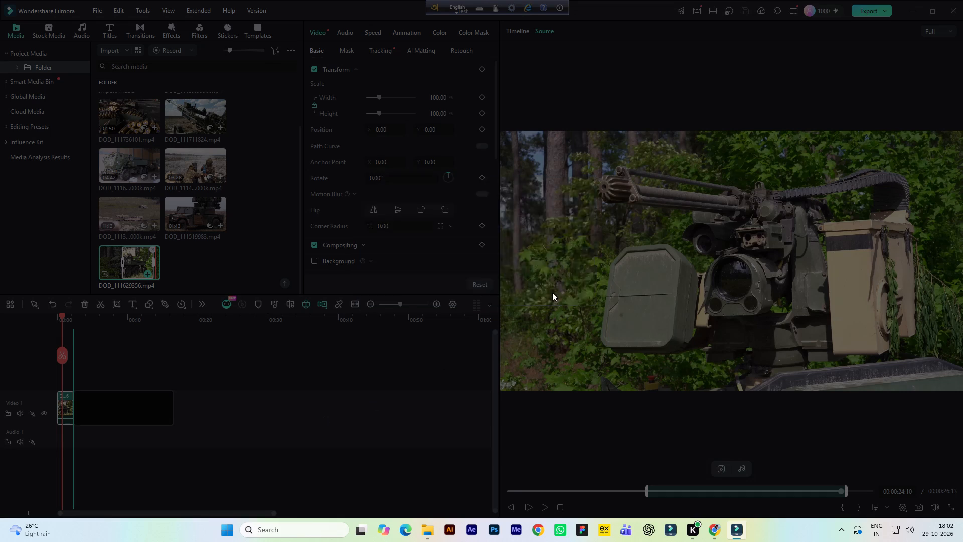
left_click(98, 322)
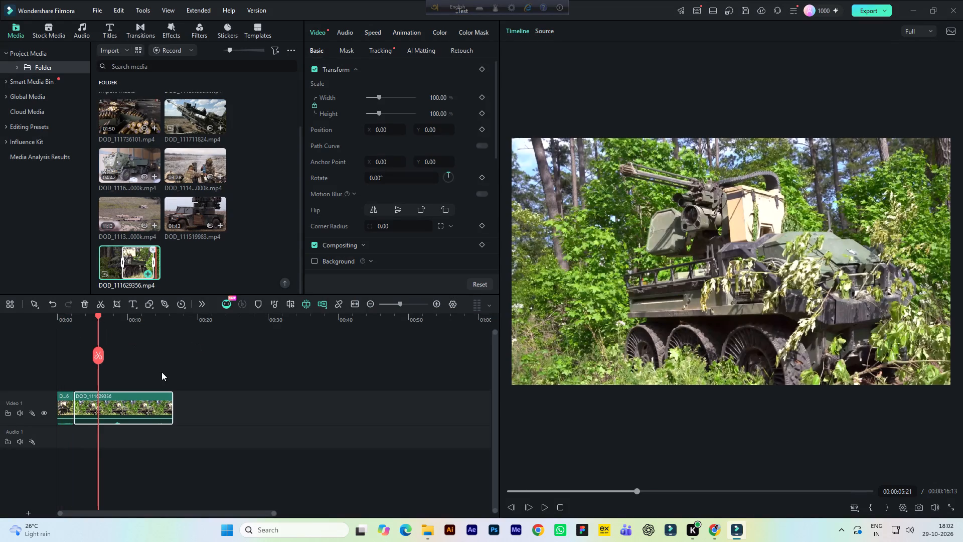
key("space")
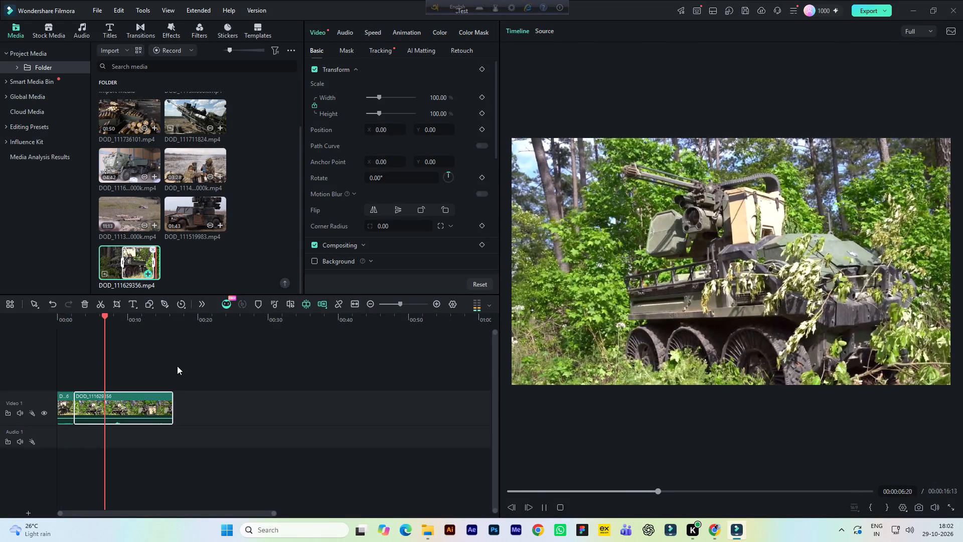
key("space")
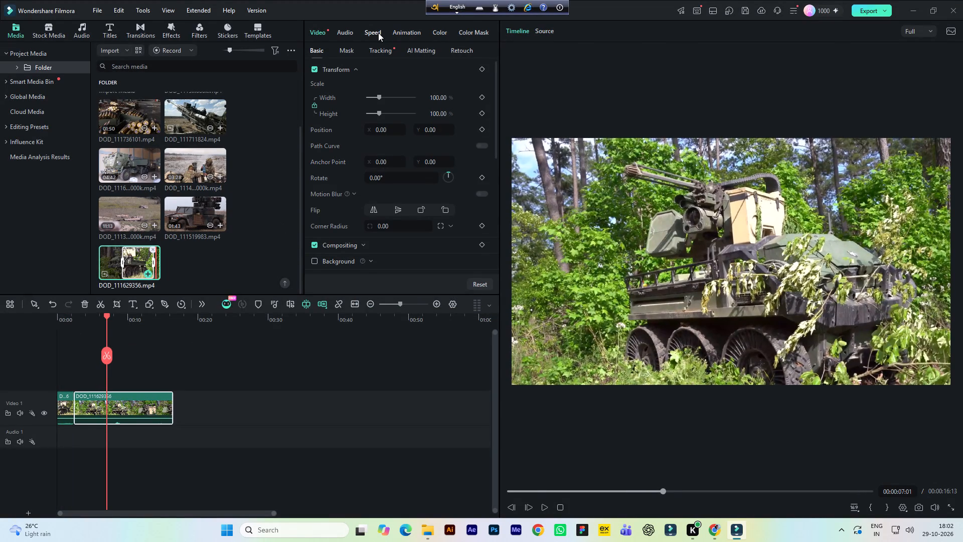
Apply the Hero speed ramping preset to the second clip on Video 1 and play back the sequence.
left_click(378, 33)
left_click(384, 51)
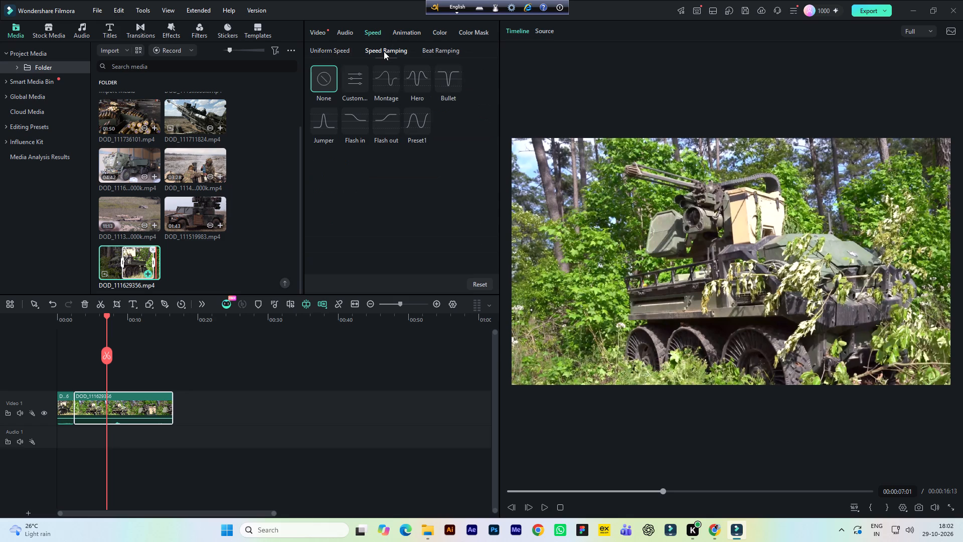
left_click(415, 77)
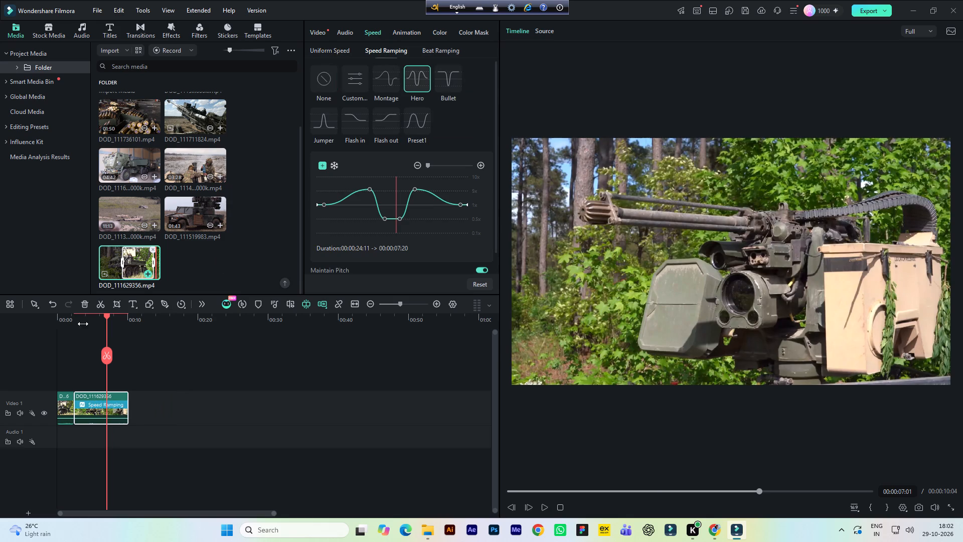
left_click(73, 317)
left_click_drag(74, 316, 53, 322)
key("space")
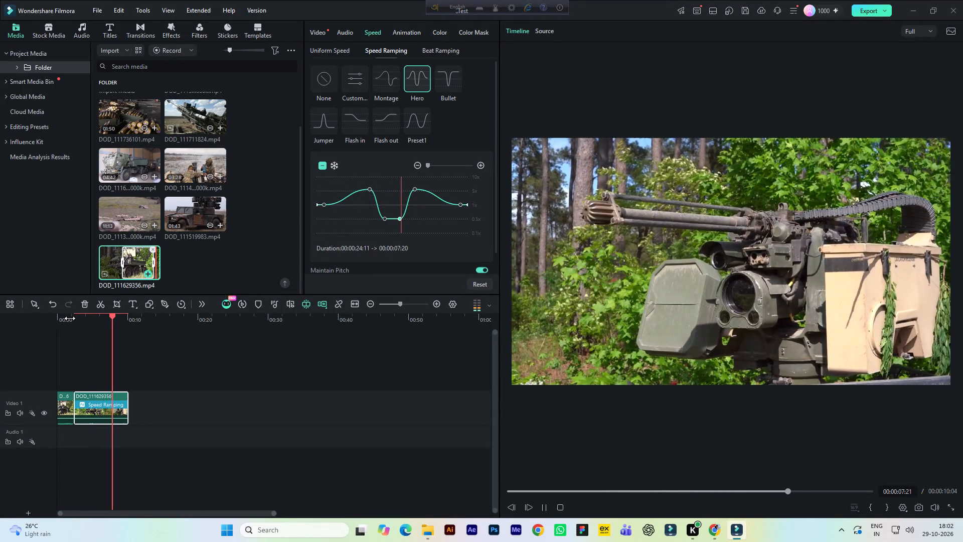
key("space")
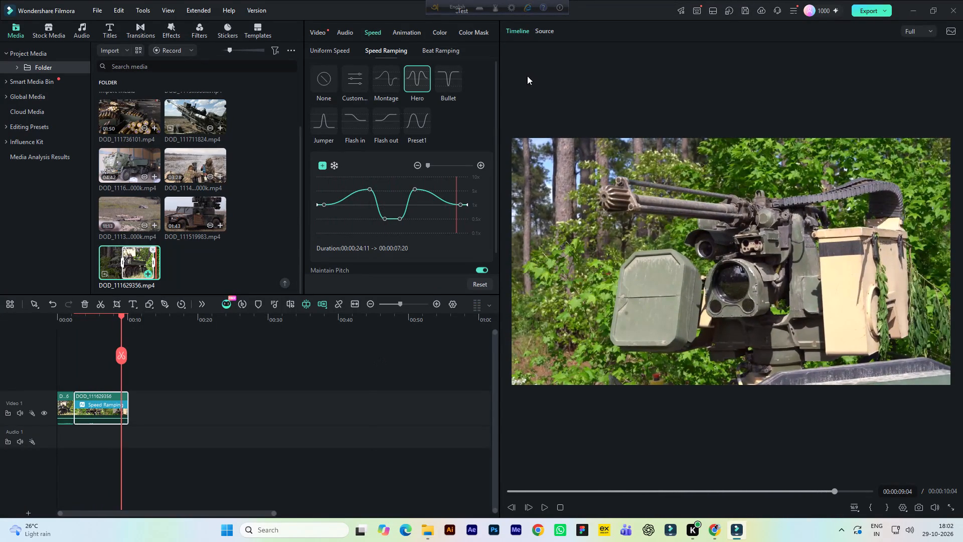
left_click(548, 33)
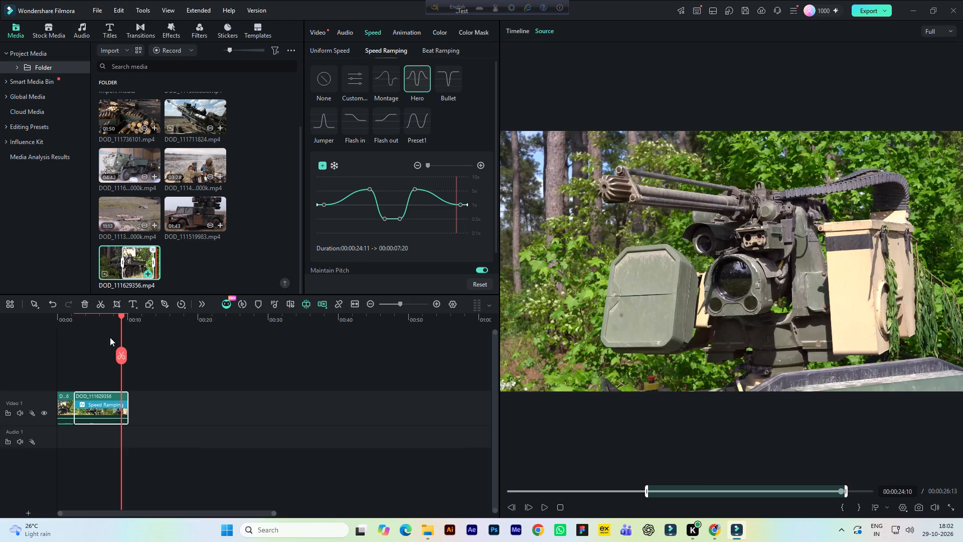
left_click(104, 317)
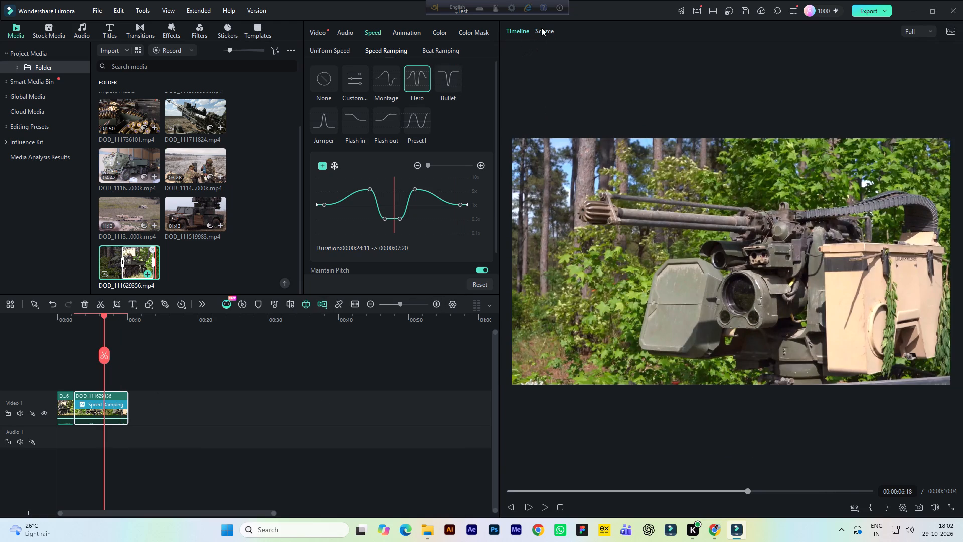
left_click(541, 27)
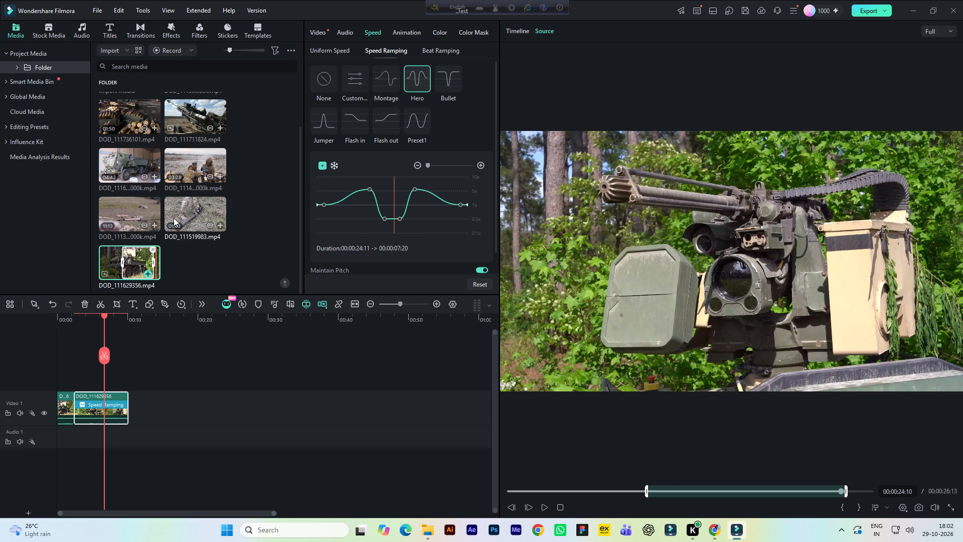
Open DOD_111519983.mp4 in the source view and skim through it for usable military vehicle shots.
left_click(211, 270)
left_click(190, 214)
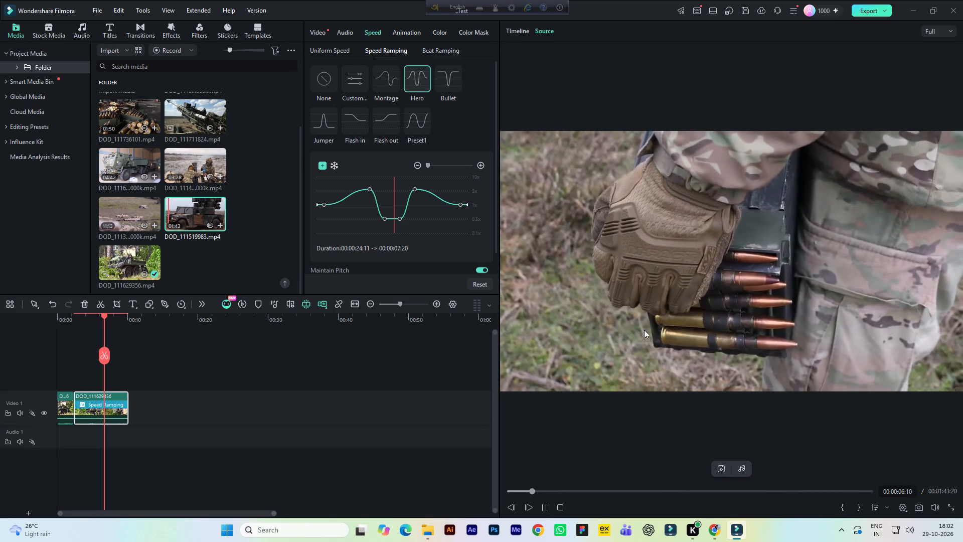
left_click(543, 490)
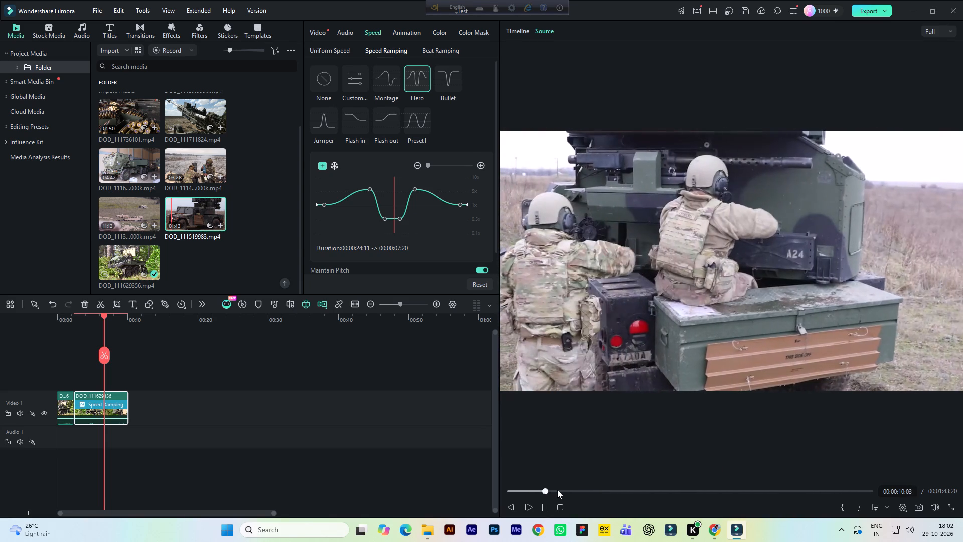
left_click_drag(528, 492, 503, 490)
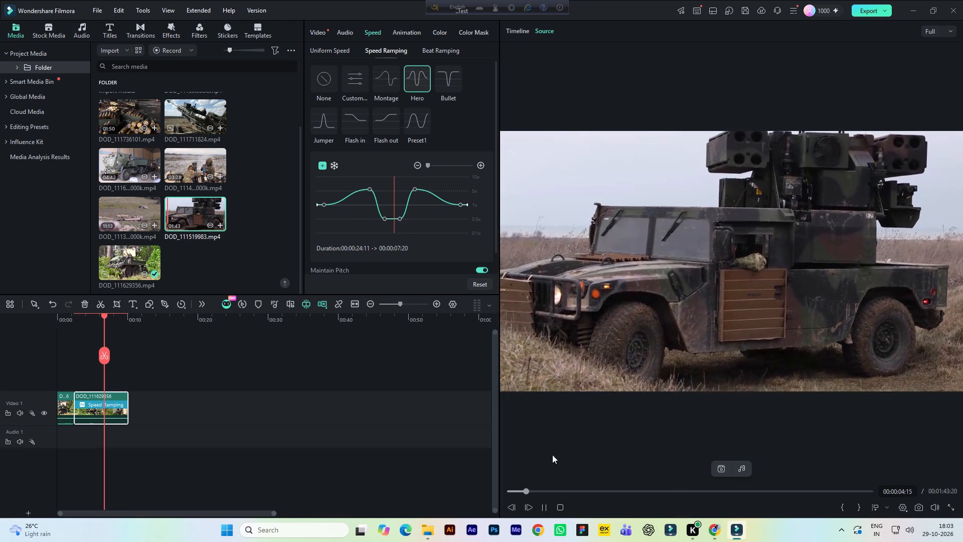
left_click(539, 492)
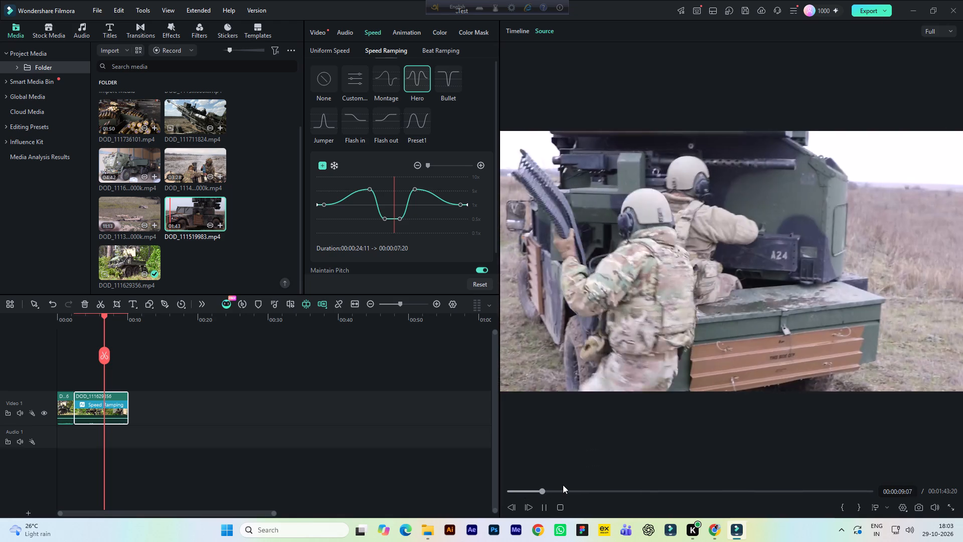
left_click(558, 493)
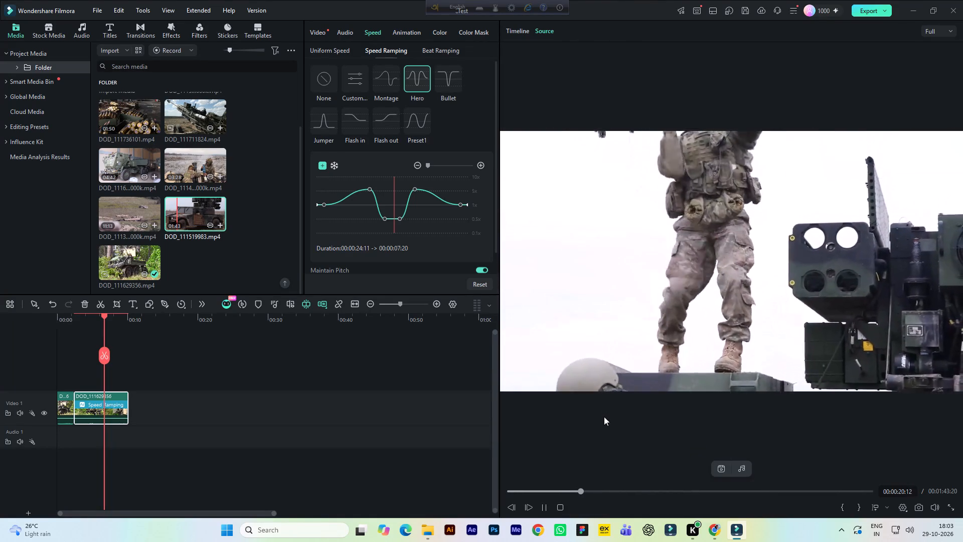
left_click(595, 491)
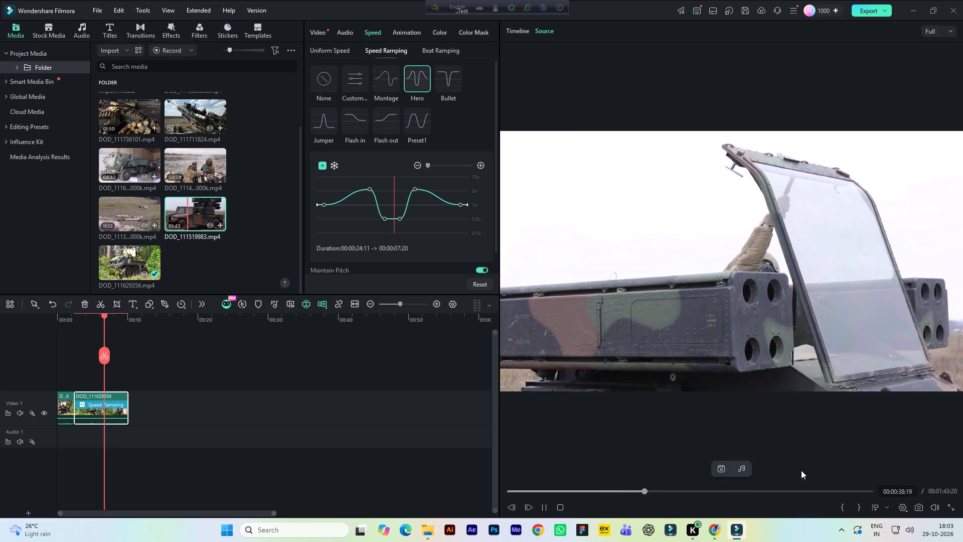
left_click(664, 489)
left_click(693, 488)
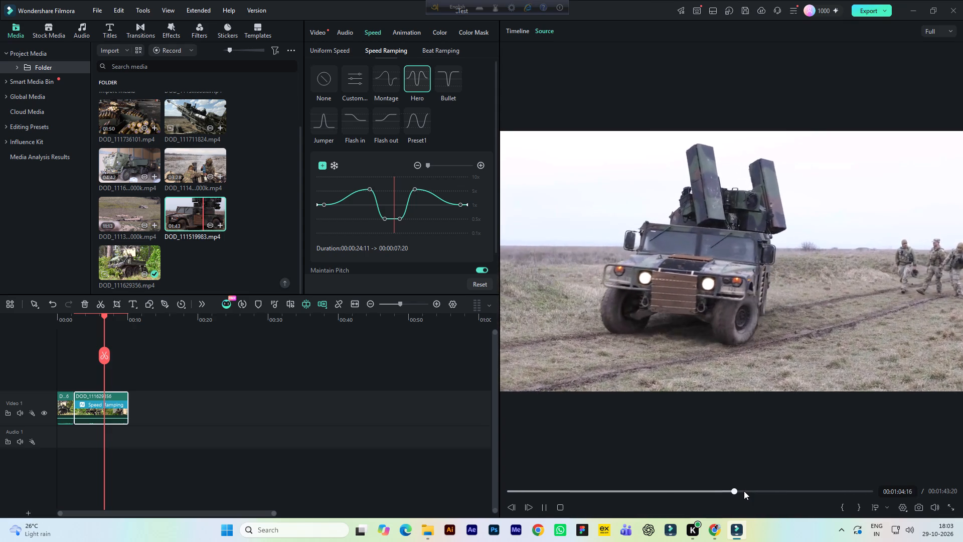
Return to the start of DOD_111519983.mp4, find the soldiers loading the vehicle's gun and set the in point at 00:00:09:10.
left_click(517, 489)
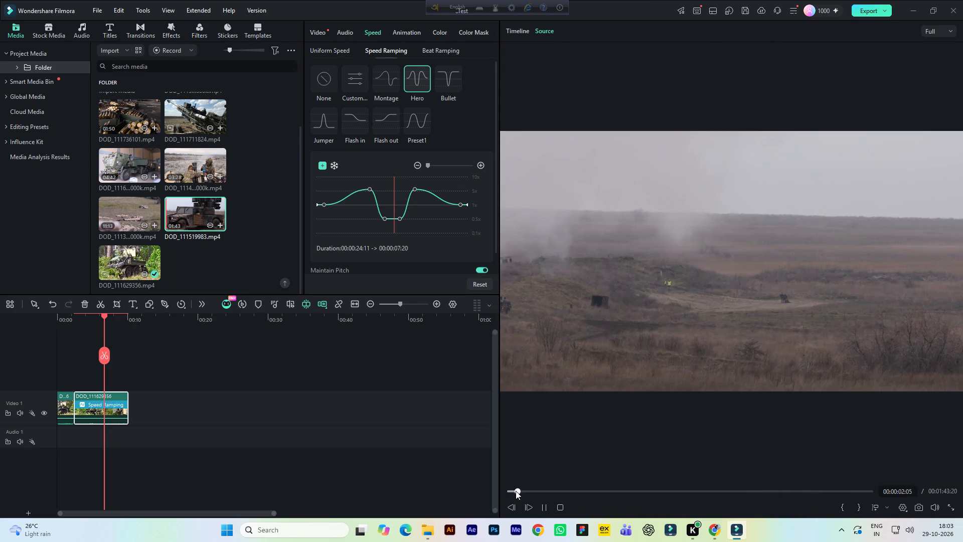
left_click(521, 490)
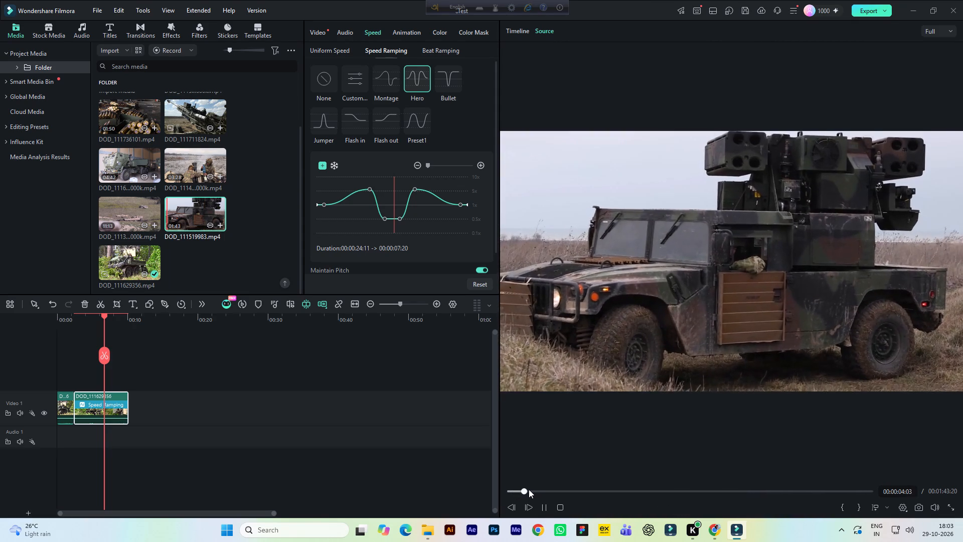
left_click(529, 489)
left_click(539, 488)
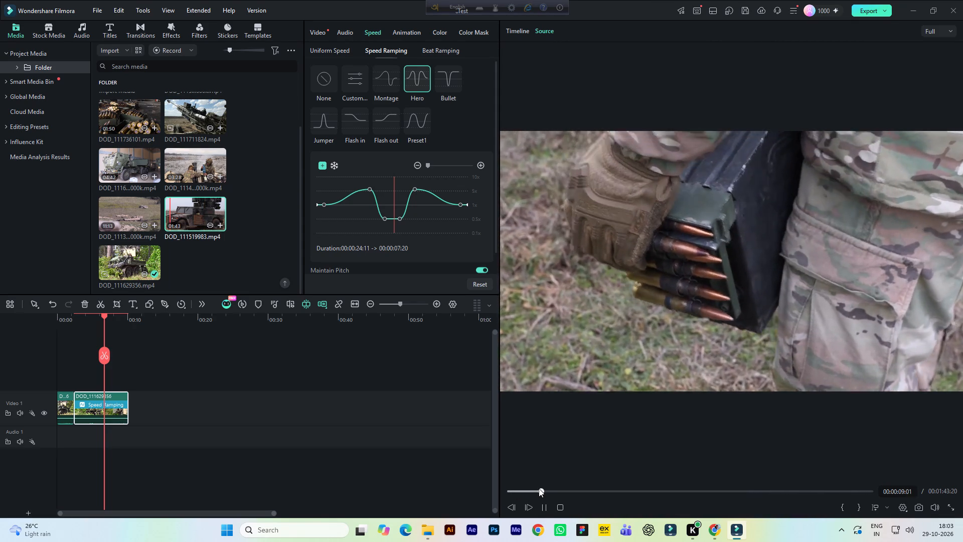
key("space")
left_click(539, 488)
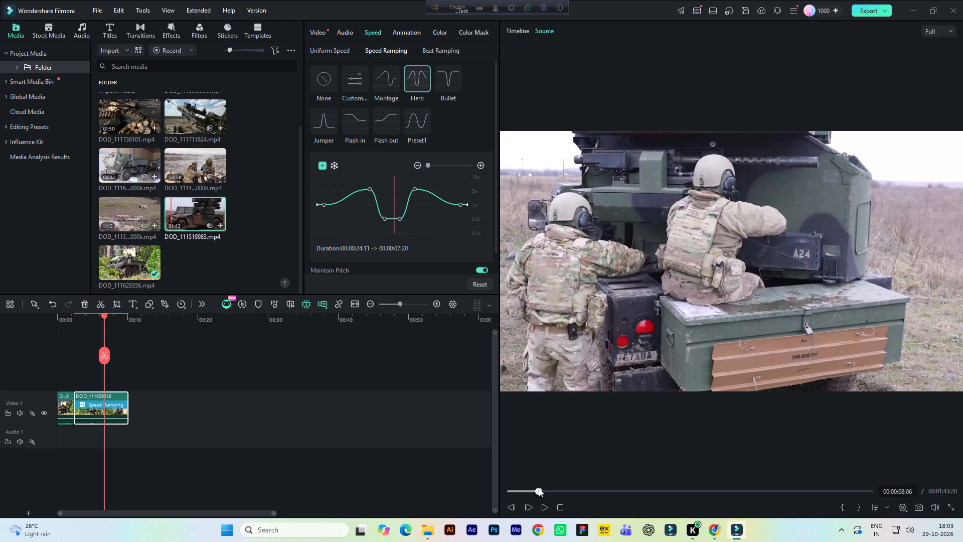
key("space")
key("space")
key("space")
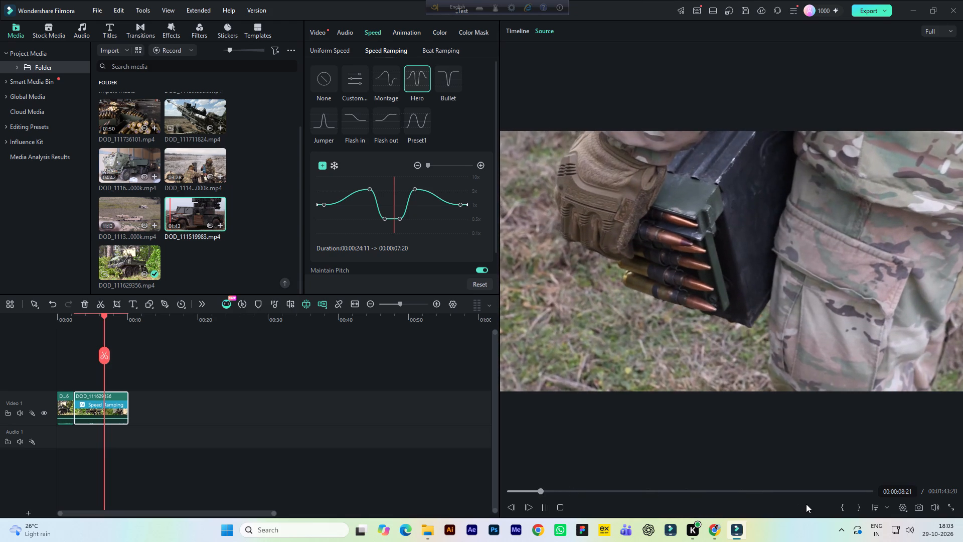
key("space")
left_click(847, 504)
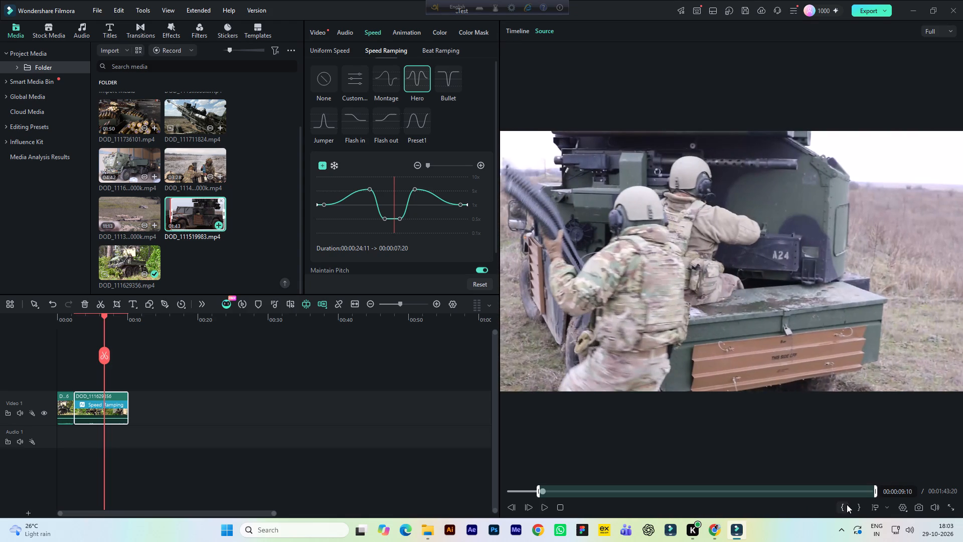
Play on to the launcher tube on the grass and locate the out point frame near 00:00:13:17.
key("space")
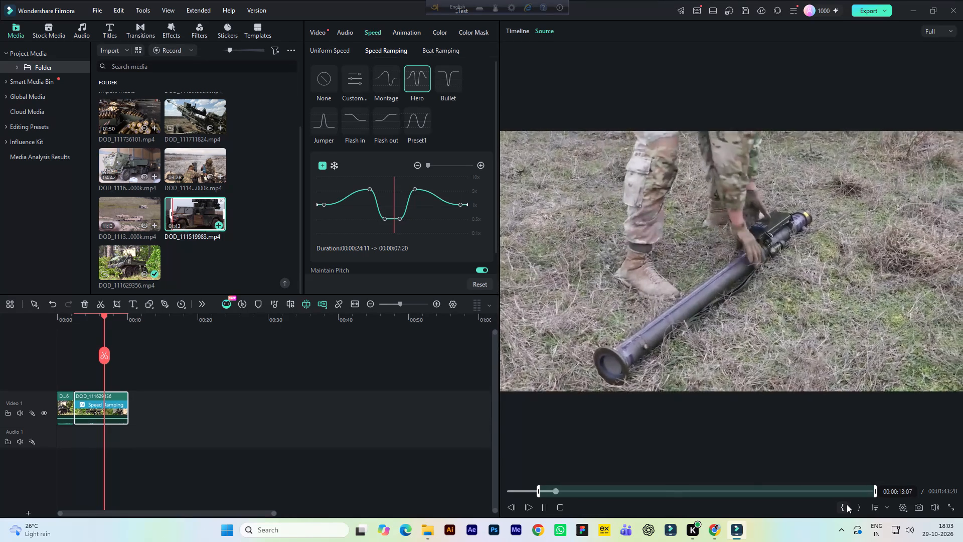
key("space")
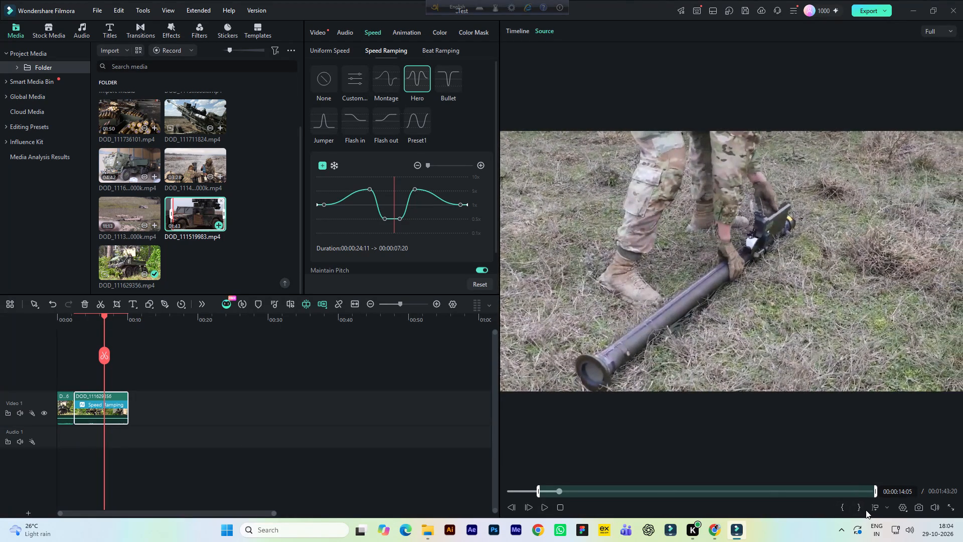
key("space")
key("space")
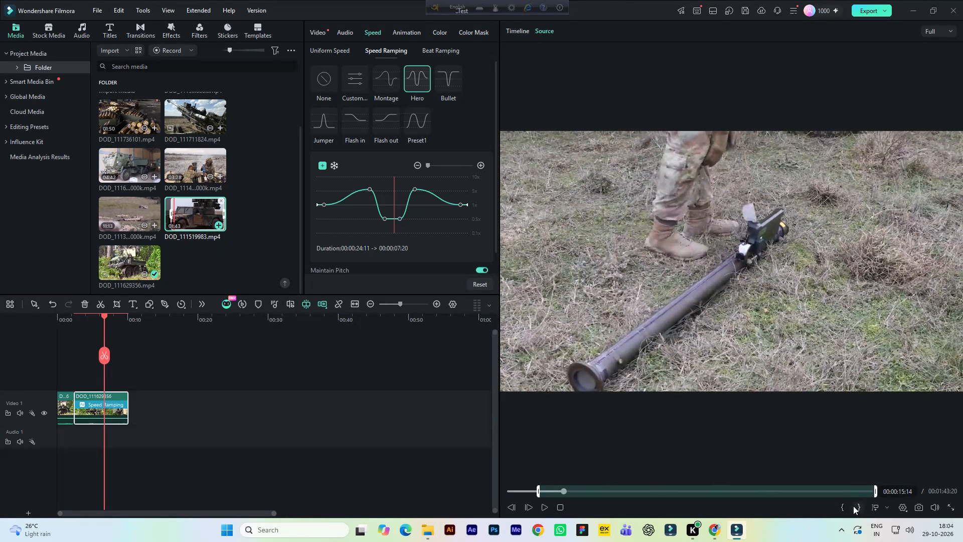
left_click(561, 490)
left_click(560, 490)
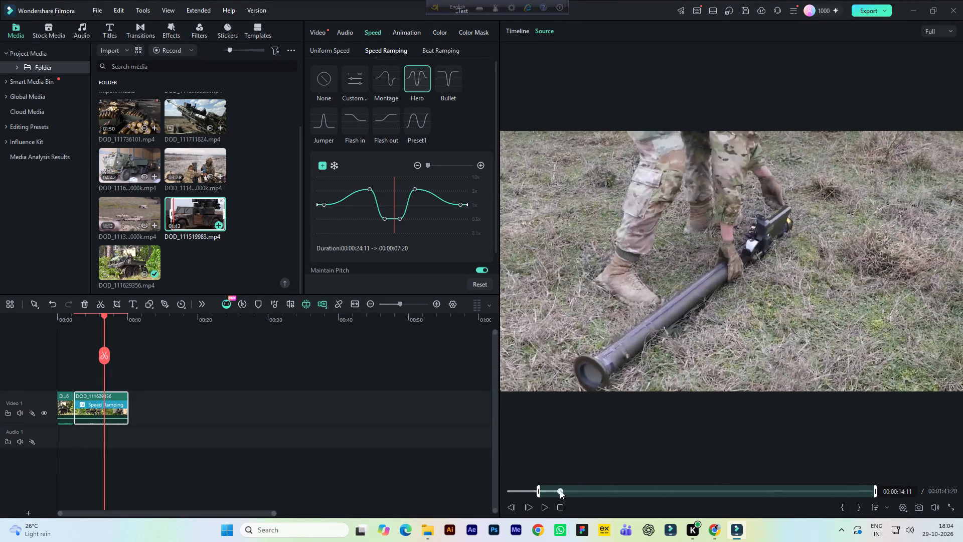
left_click(558, 491)
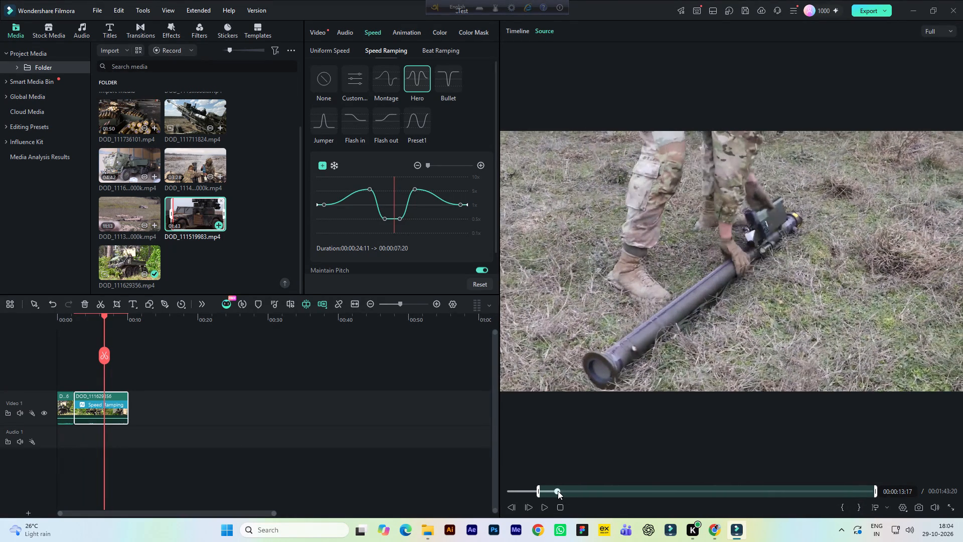
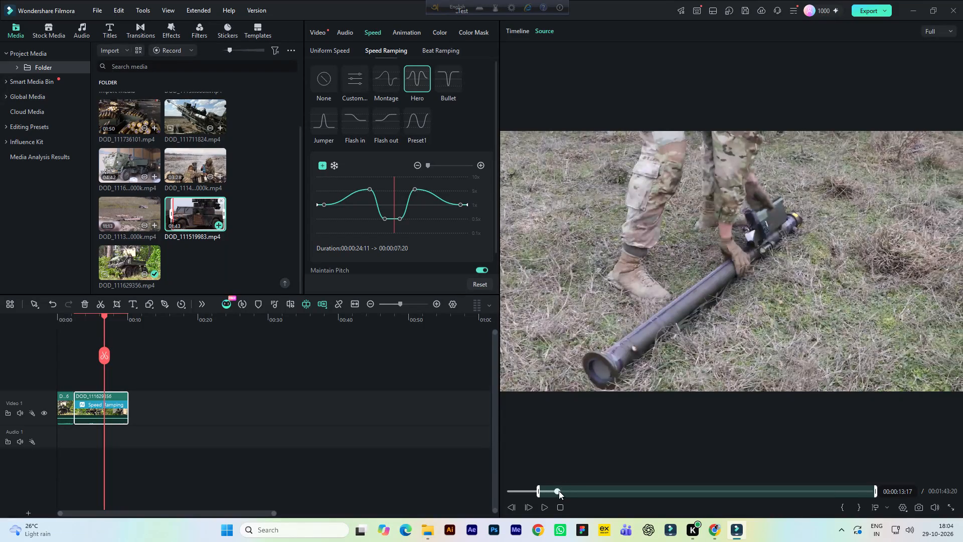
Review the launcher tube shot in DOD_111519983.mp4 again and set the out point at 00:00:13:04.
left_click(553, 488)
left_click(549, 488)
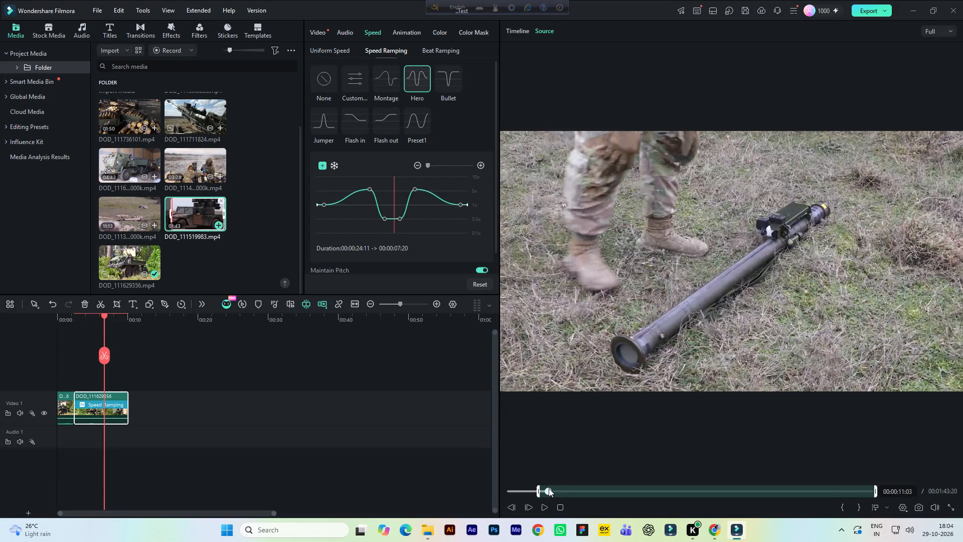
key("space")
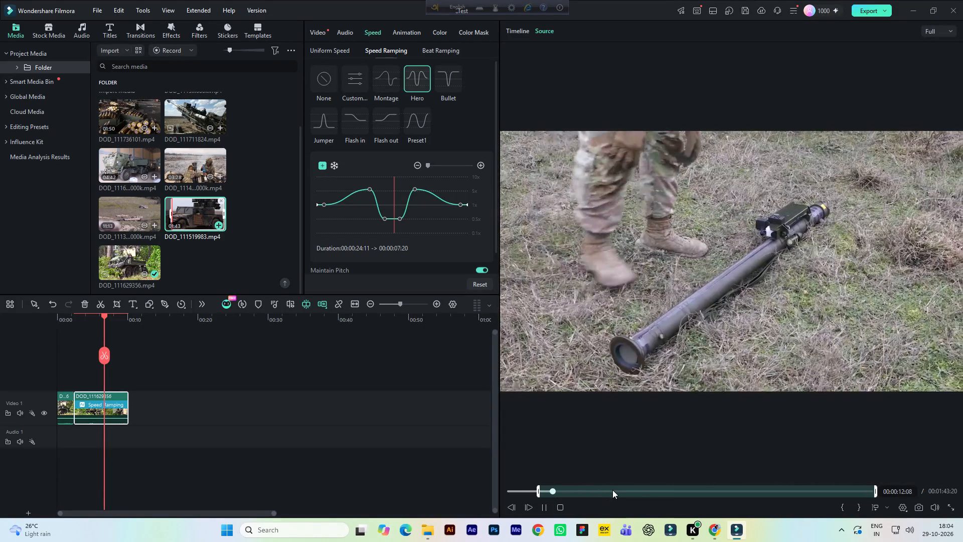
key("space")
left_click(856, 505)
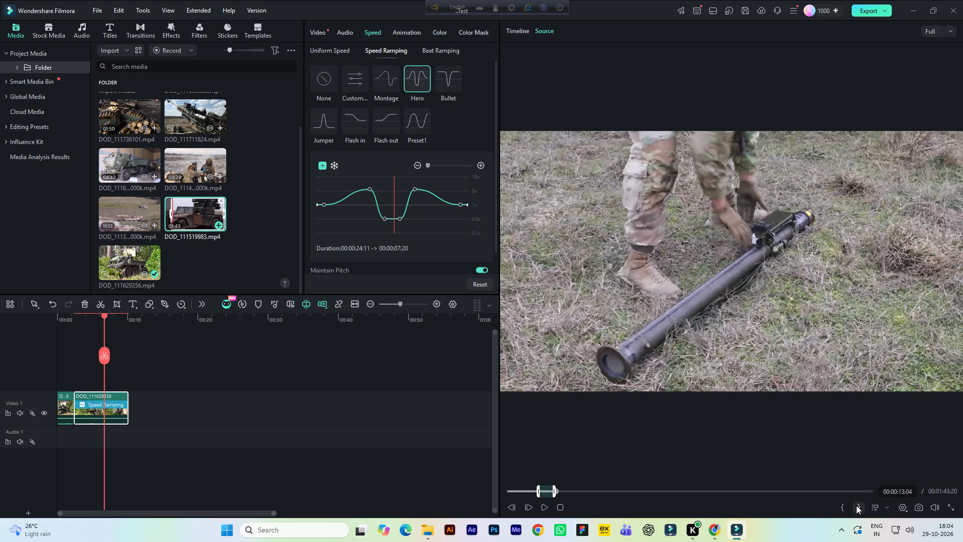
Place the marked shot after the second clip on Video 1, keeping the current 1920x1080 25fps project settings.
left_click_drag(698, 325, 221, 405)
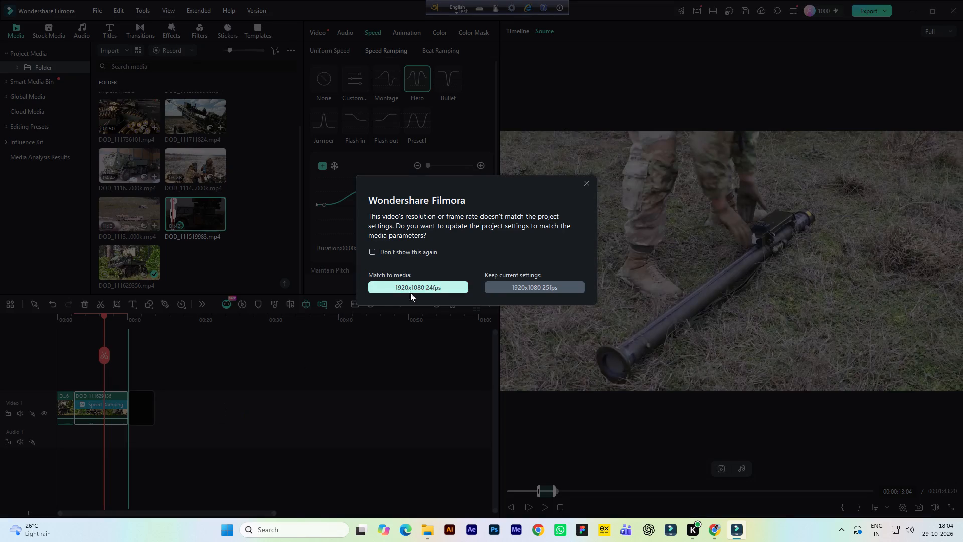
left_click(500, 289)
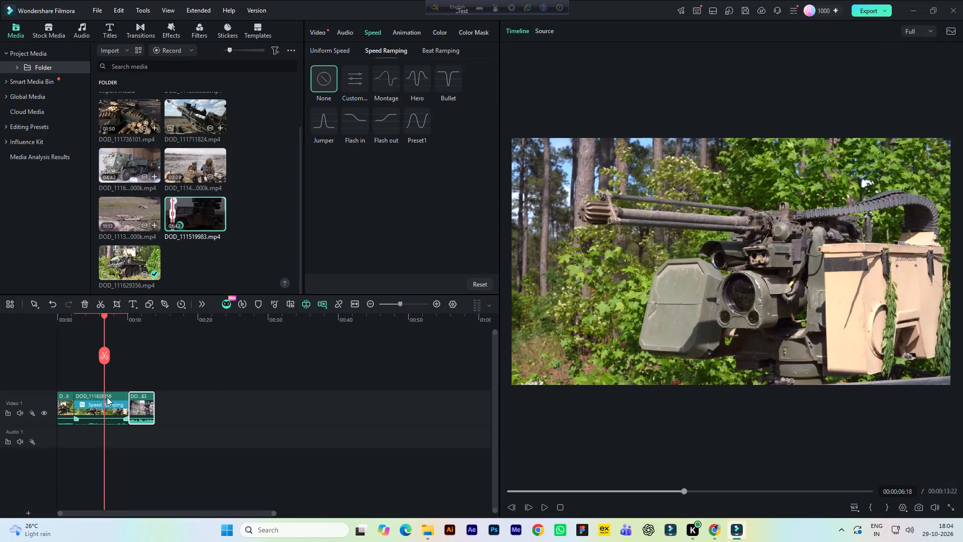
Start a colour mask on the second Video 1 clip and add an ellipse mask to Grading Layer 1.
left_click(101, 399)
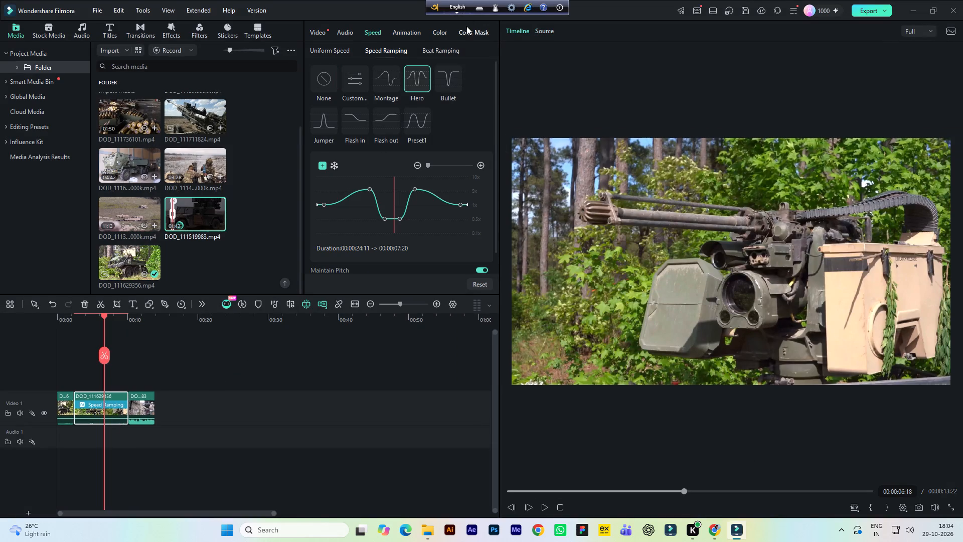
left_click(466, 30)
left_click(409, 71)
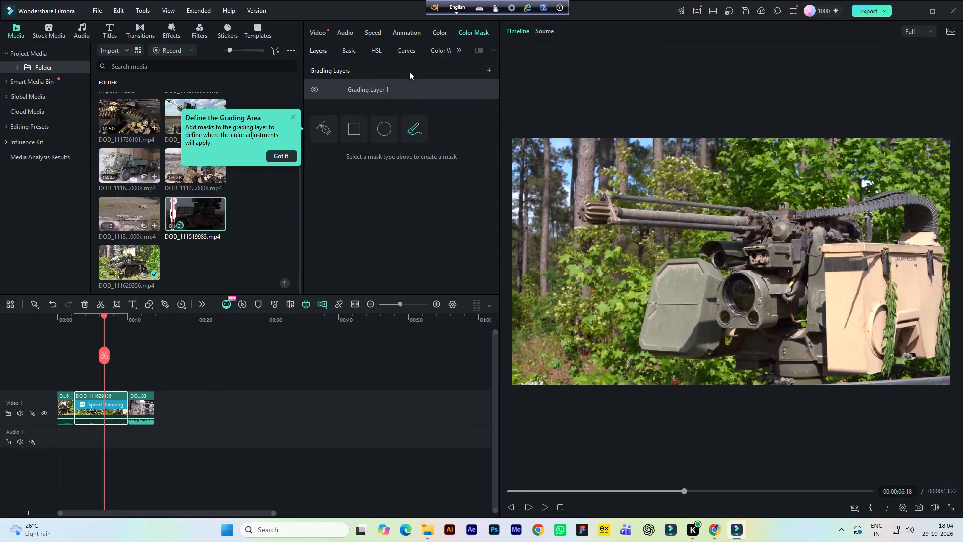
left_click(278, 155)
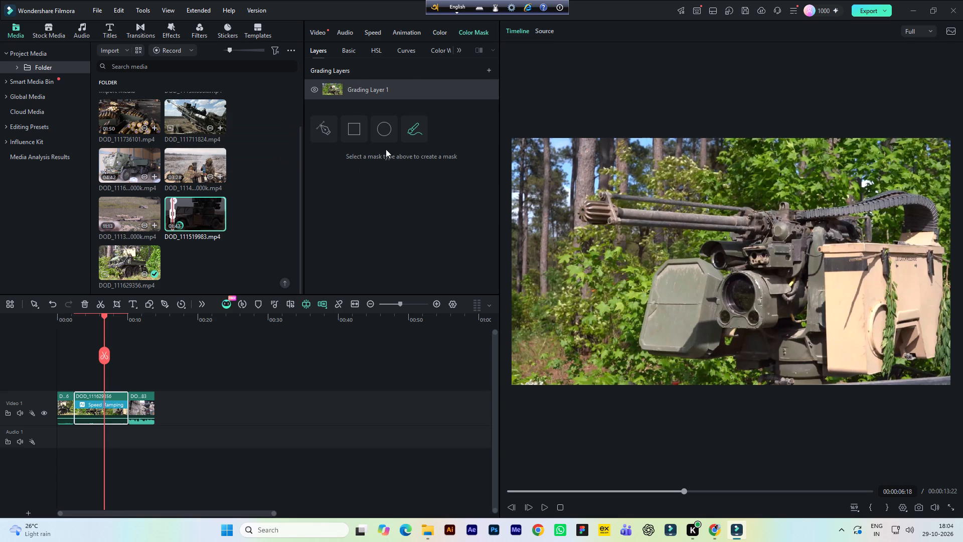
left_click(382, 134)
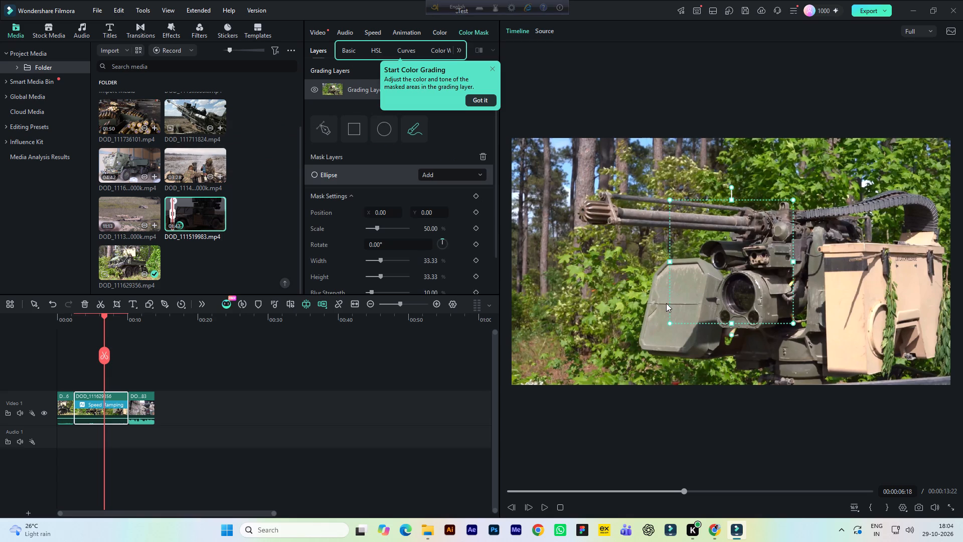
Shrink the ellipse mask to about 26% scale and fit it over the gun's round lens at about X 37, Y -143.
left_click_drag(688, 233, 704, 260)
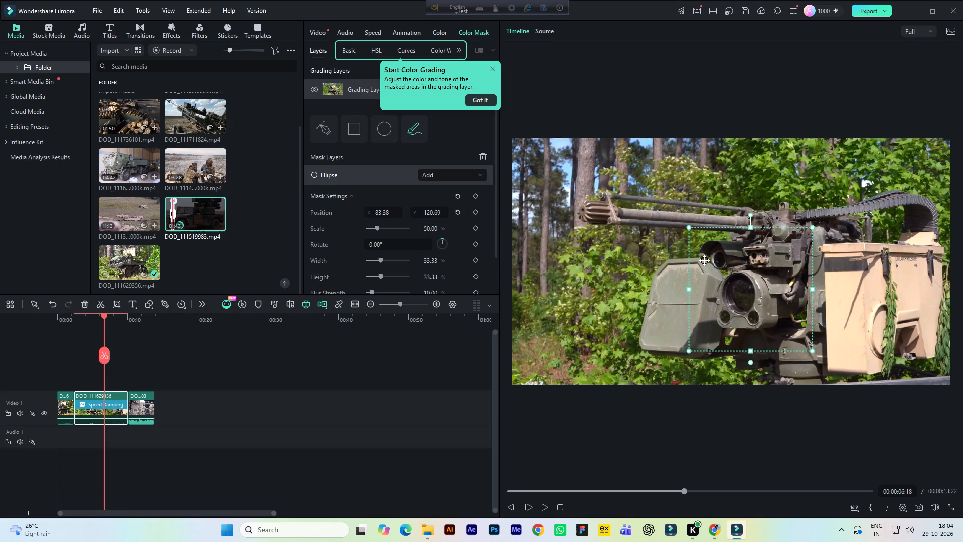
left_click_drag(704, 260, 666, 247)
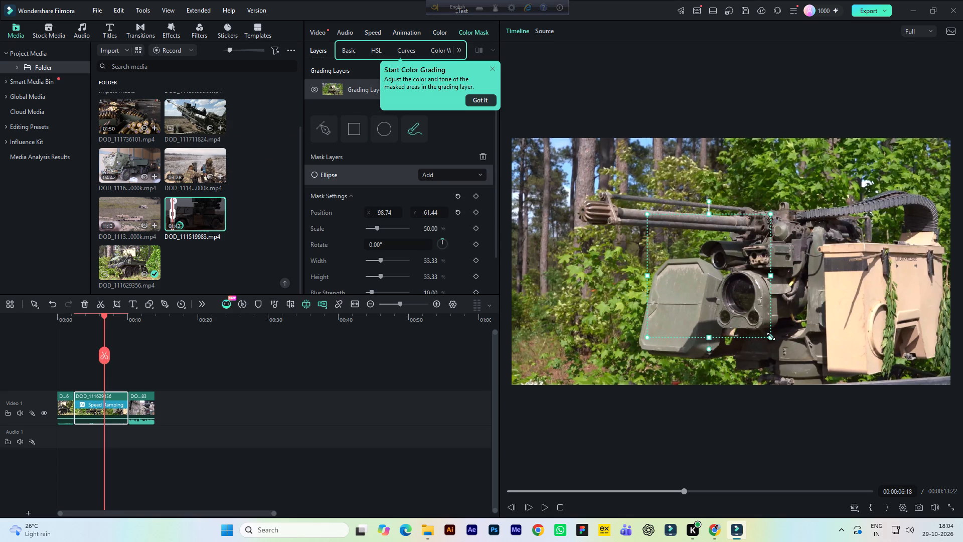
left_click_drag(771, 336, 751, 326)
left_click_drag(725, 303, 716, 311)
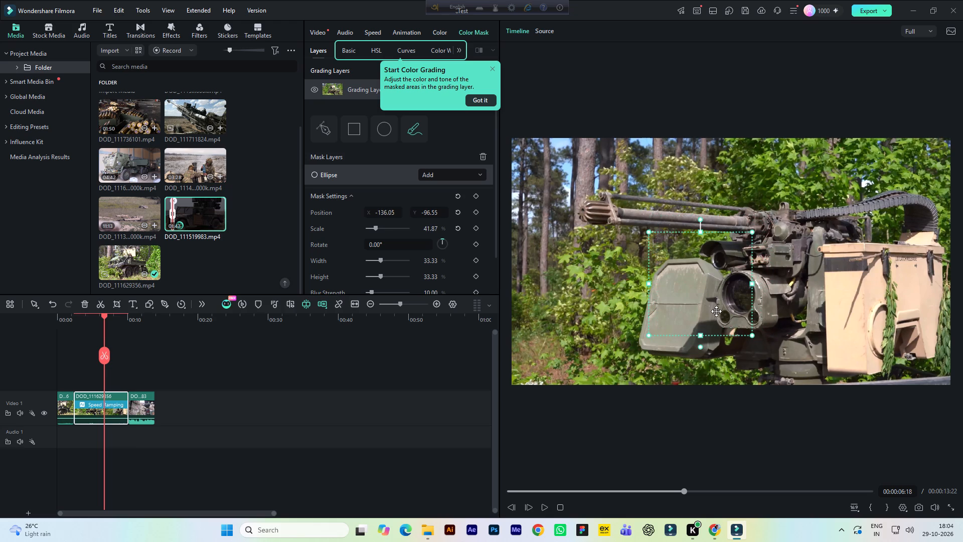
left_click_drag(716, 311, 672, 296)
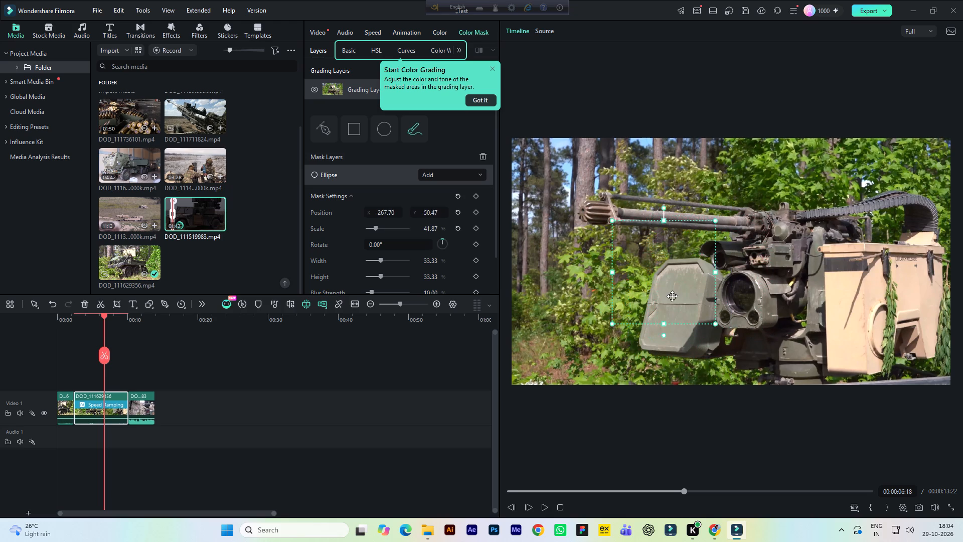
left_click_drag(672, 296, 751, 329)
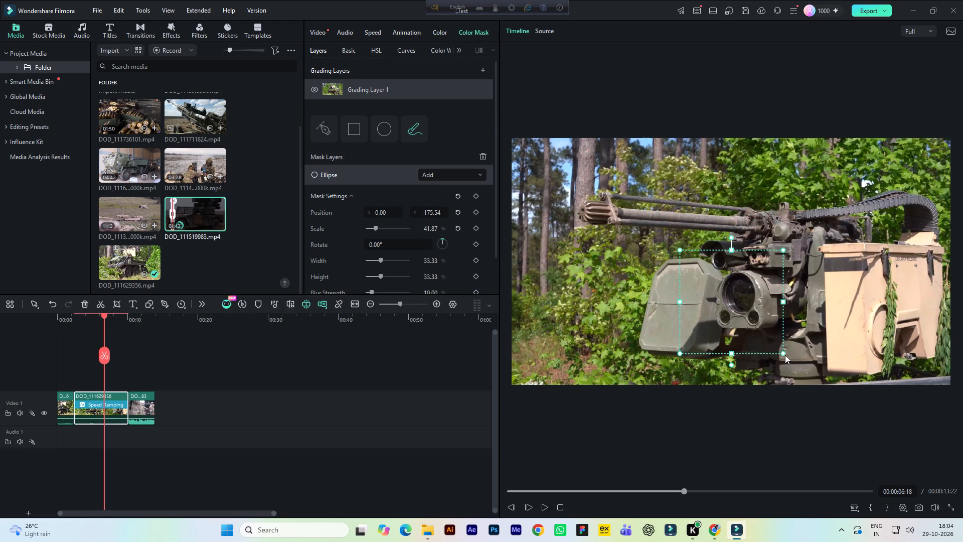
left_click_drag(784, 353, 771, 334)
left_click_drag(750, 314, 754, 312)
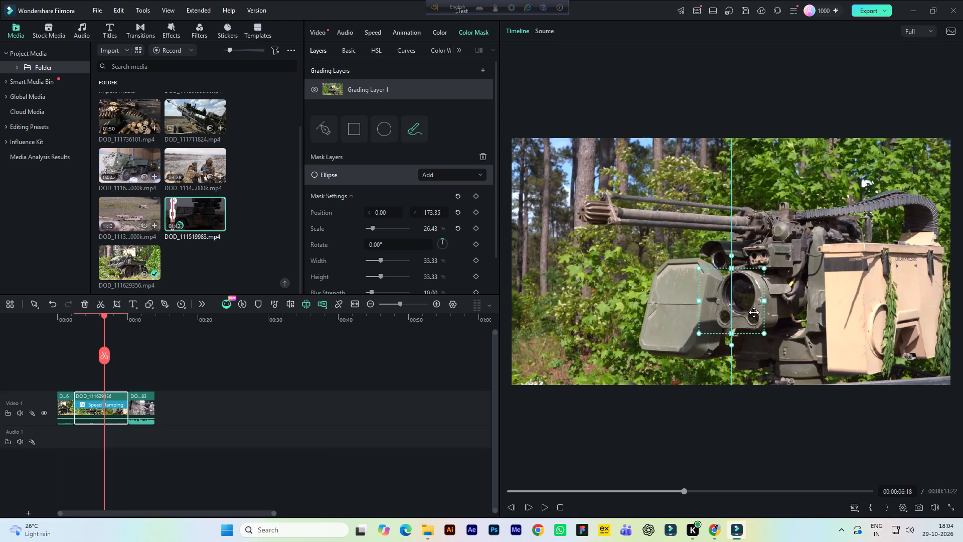
left_click_drag(754, 312, 759, 312)
left_click(752, 316)
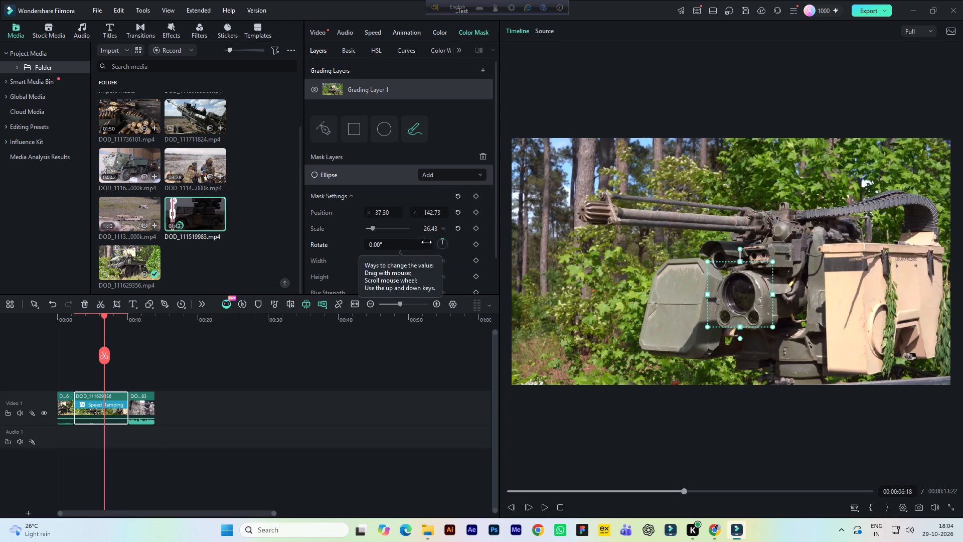
Set the ellipse mask's blur strength to 0% and its height to 28.33%.
scroll(426, 241, "down", 2)
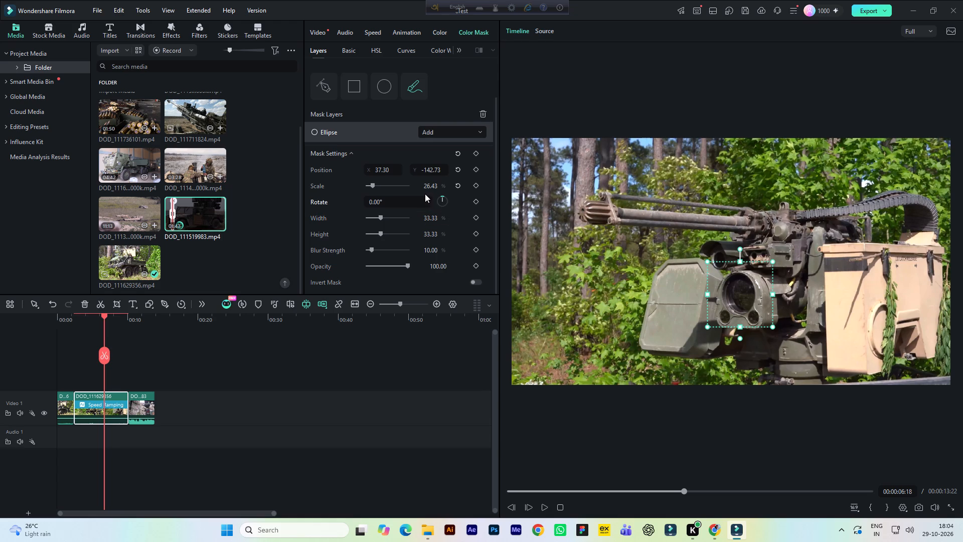
scroll(459, 212, "down", 1)
left_click(430, 249)
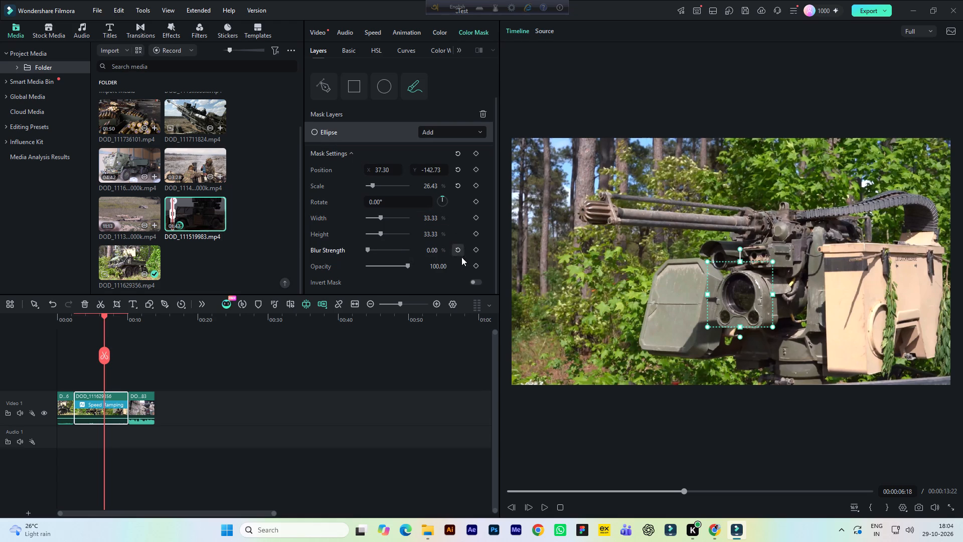
left_click(434, 267)
left_click(434, 235)
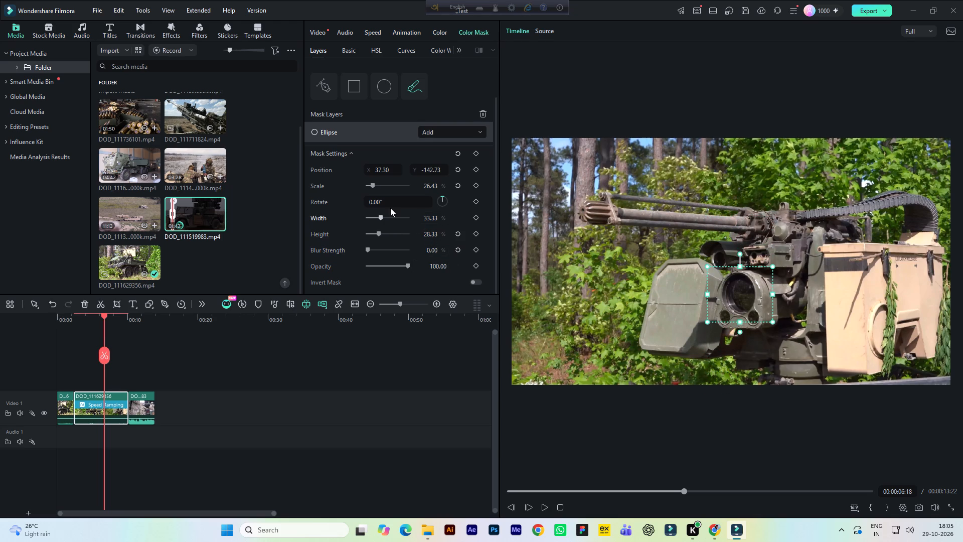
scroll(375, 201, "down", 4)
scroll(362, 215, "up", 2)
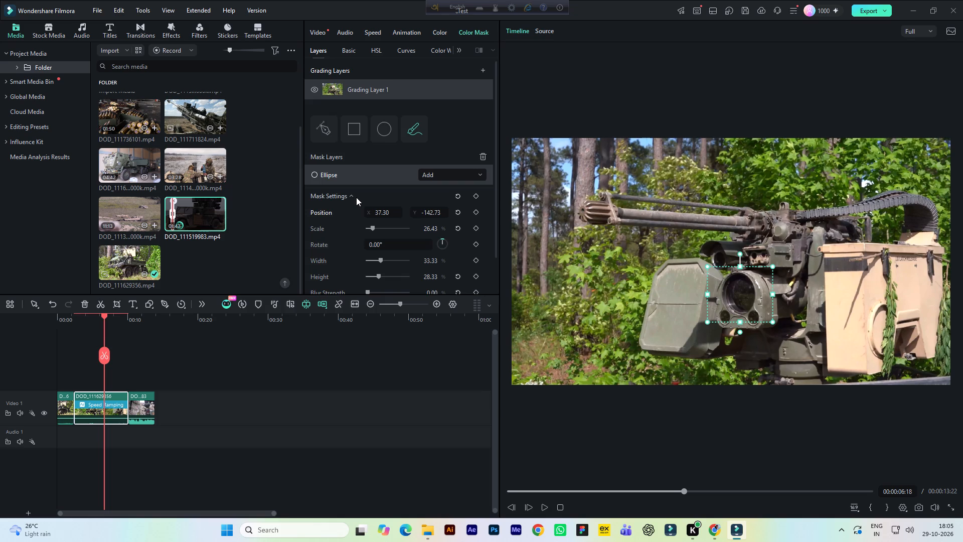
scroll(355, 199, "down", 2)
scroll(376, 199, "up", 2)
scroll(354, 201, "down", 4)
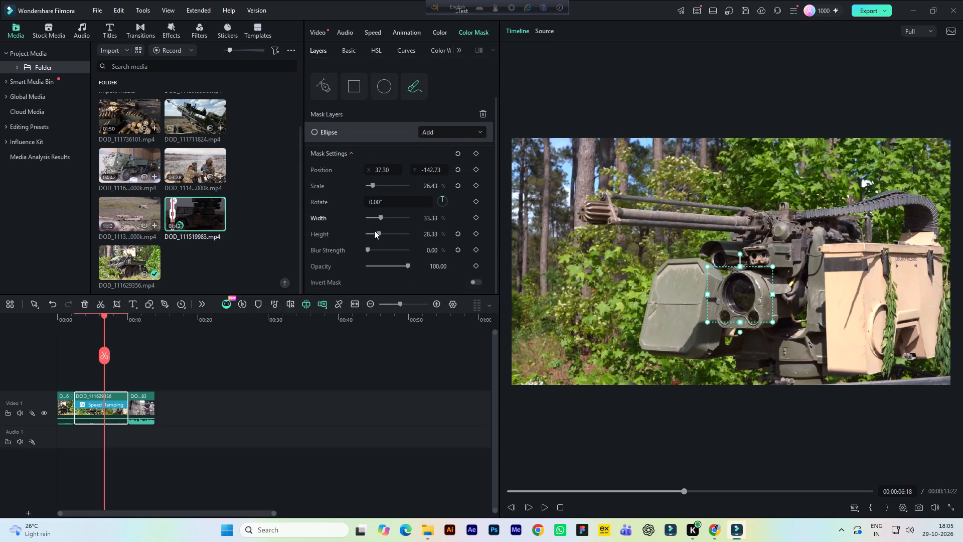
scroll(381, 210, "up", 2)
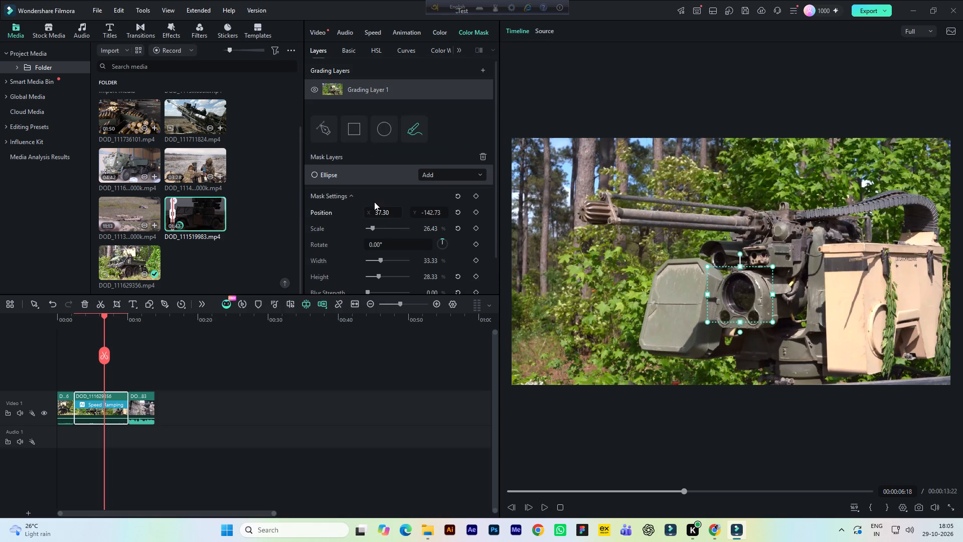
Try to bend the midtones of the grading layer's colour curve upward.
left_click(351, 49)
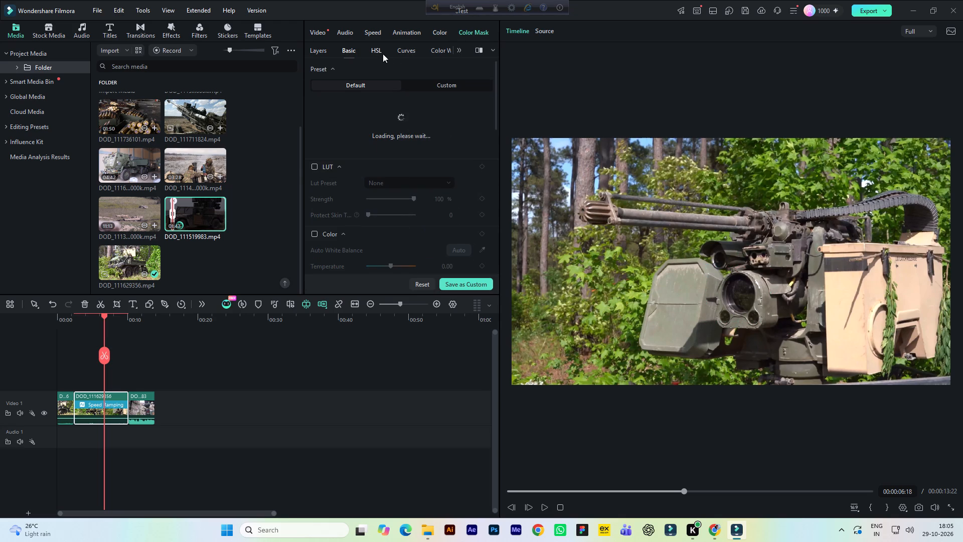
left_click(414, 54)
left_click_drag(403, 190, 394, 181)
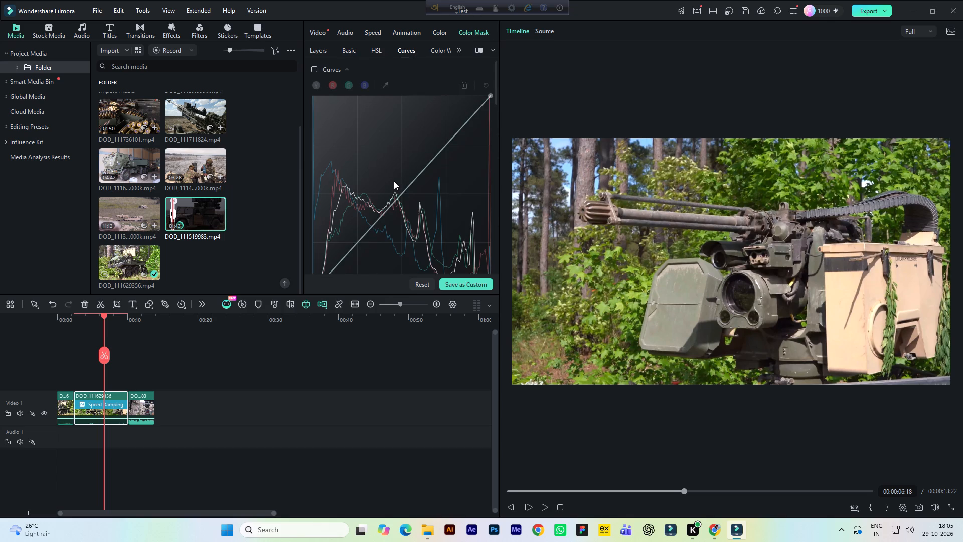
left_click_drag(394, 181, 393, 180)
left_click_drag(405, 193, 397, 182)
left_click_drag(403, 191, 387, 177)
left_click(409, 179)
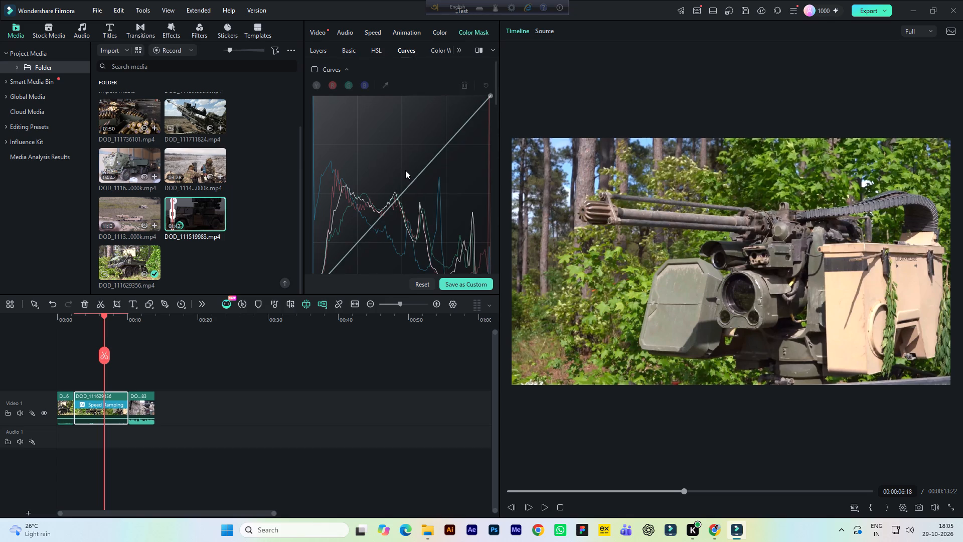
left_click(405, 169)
Enable HSL on the grading layer, try different hue shifts on red, and select the yellow colour range.
left_click(378, 52)
left_click(317, 69)
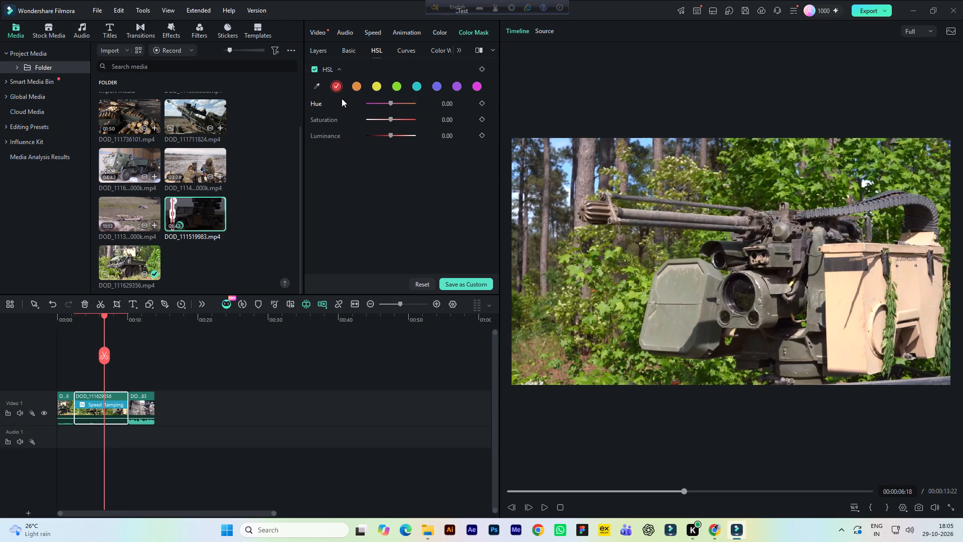
left_click_drag(392, 101, 413, 105)
left_click_drag(413, 105, 385, 107)
left_click(378, 87)
Add a second ellipse mask to Grading Layer 1.
left_click(322, 46)
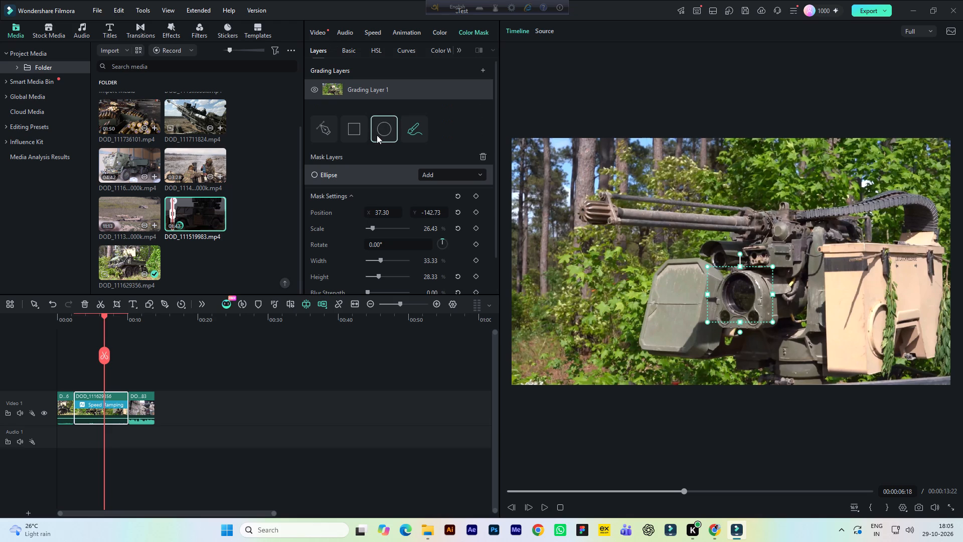
left_click(377, 135)
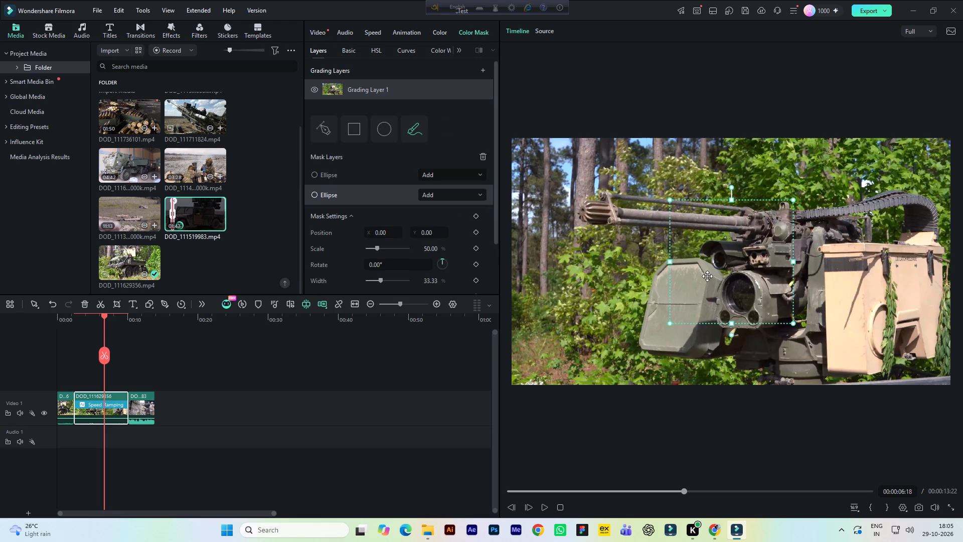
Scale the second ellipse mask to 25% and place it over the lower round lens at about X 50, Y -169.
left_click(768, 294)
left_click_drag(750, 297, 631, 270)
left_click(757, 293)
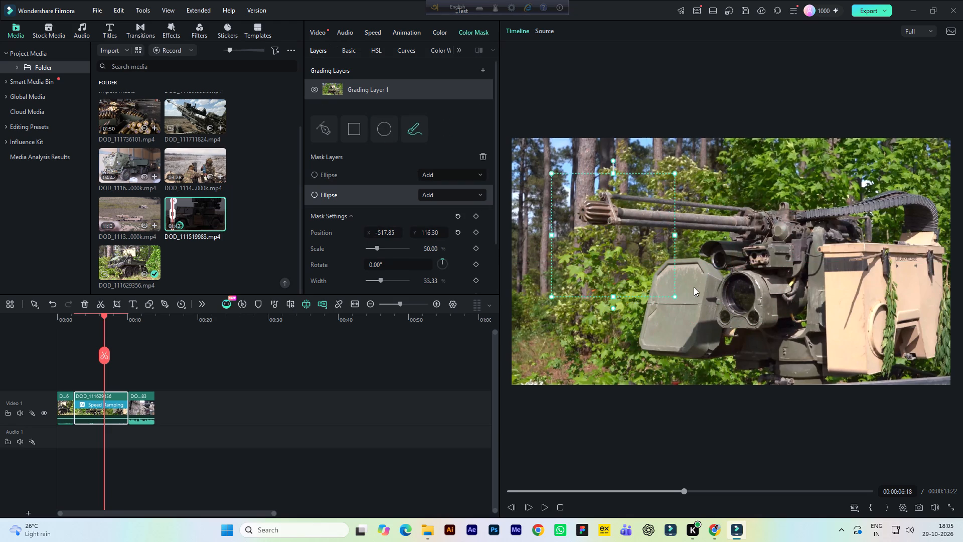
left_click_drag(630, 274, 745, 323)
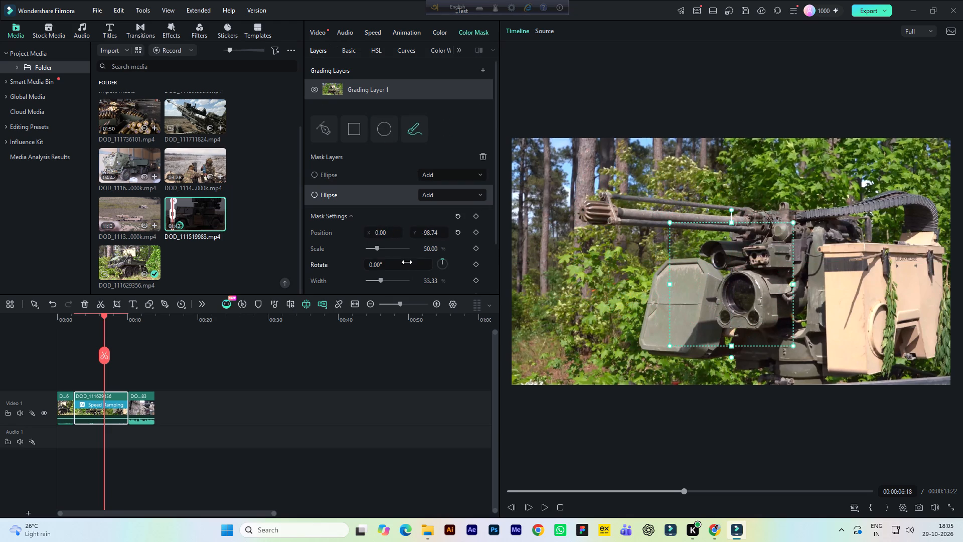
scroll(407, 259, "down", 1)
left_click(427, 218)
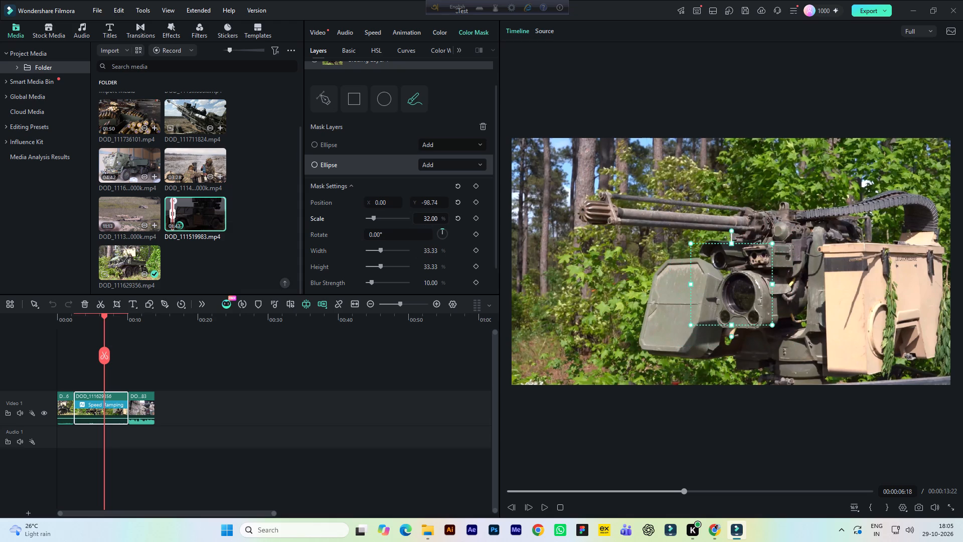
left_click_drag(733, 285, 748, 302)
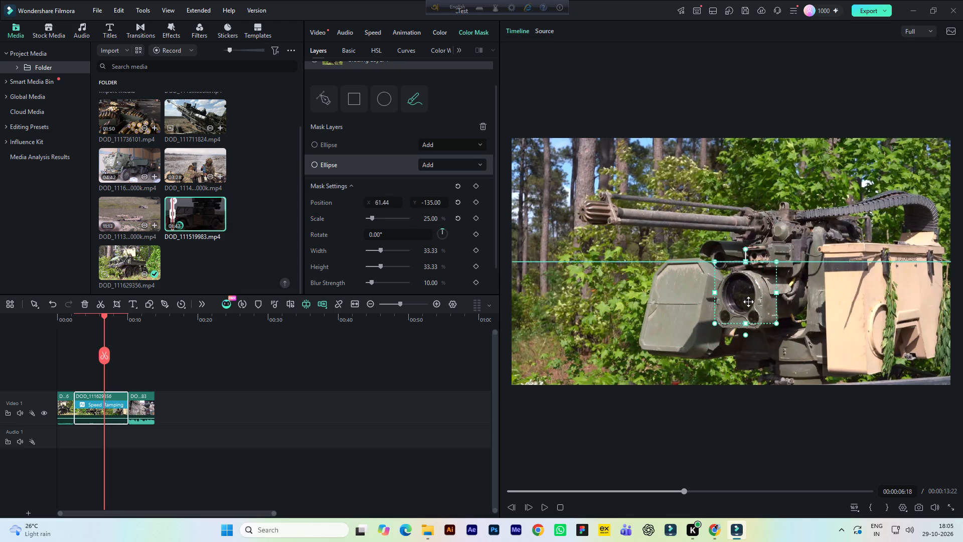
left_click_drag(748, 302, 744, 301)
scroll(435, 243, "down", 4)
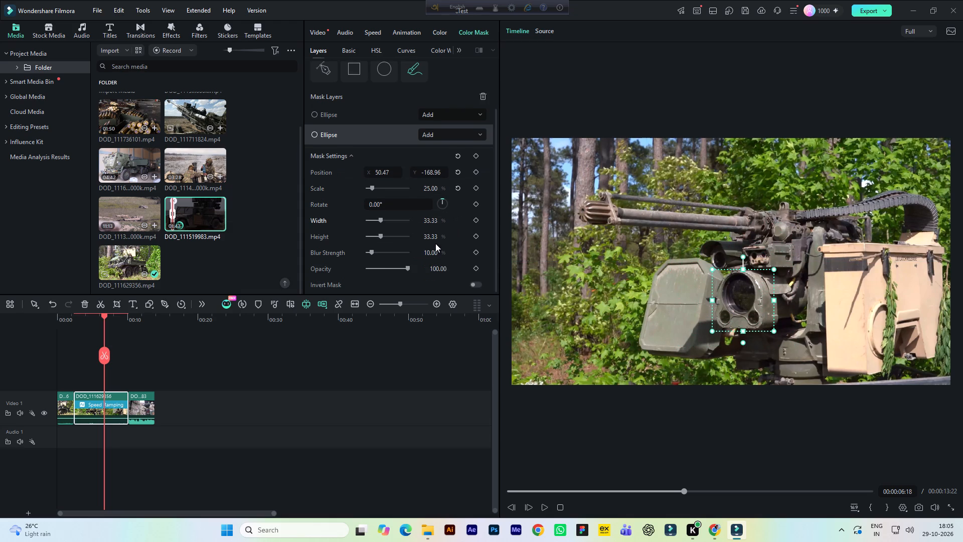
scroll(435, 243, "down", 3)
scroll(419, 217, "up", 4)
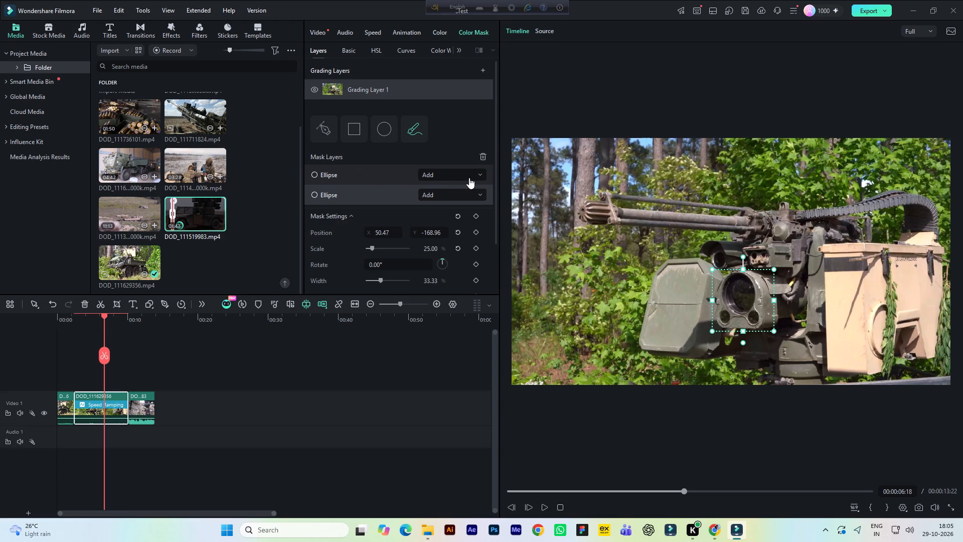
Select the first ellipse mask, keep its blend mode as Add, and set its blur strength to 69%.
left_click(317, 179)
left_click(317, 196)
left_click(317, 178)
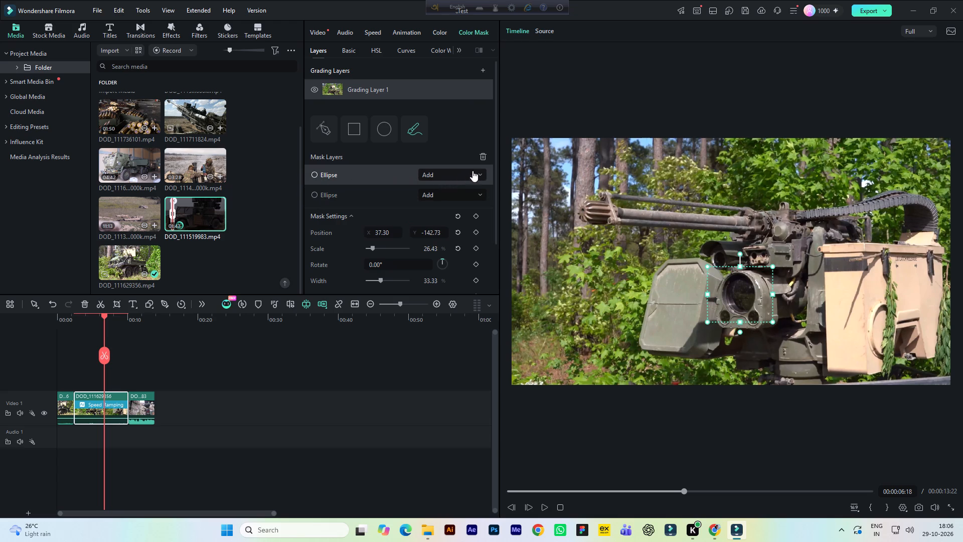
left_click(475, 170)
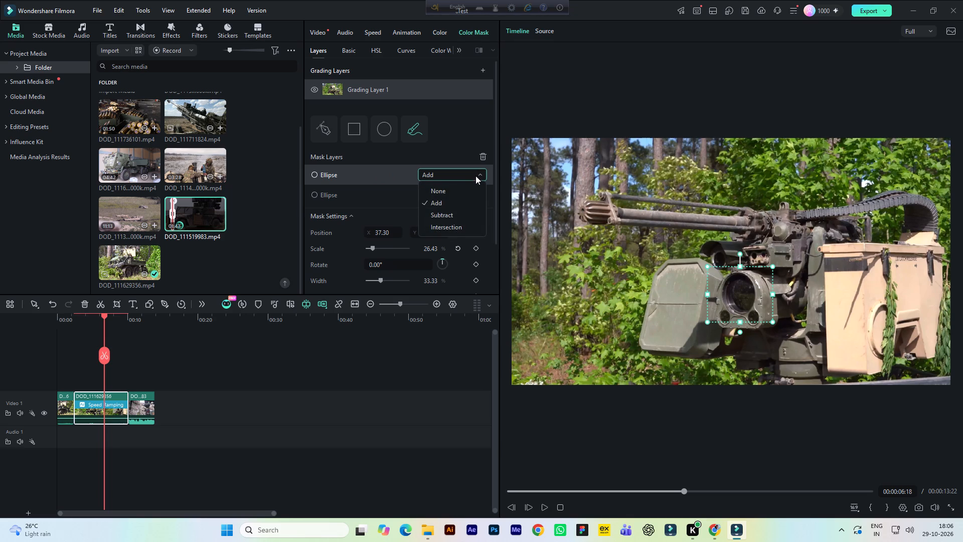
left_click(437, 200)
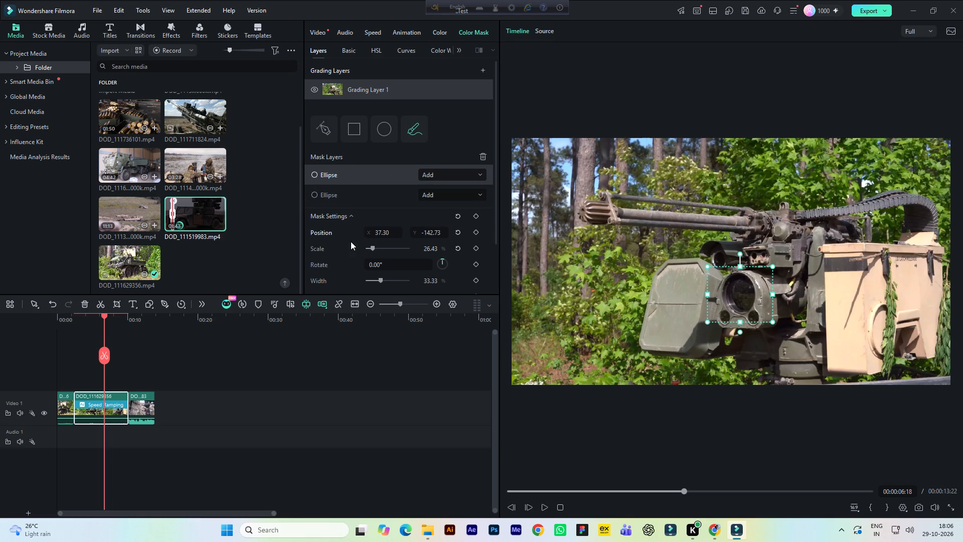
left_click(350, 217)
left_click(350, 217)
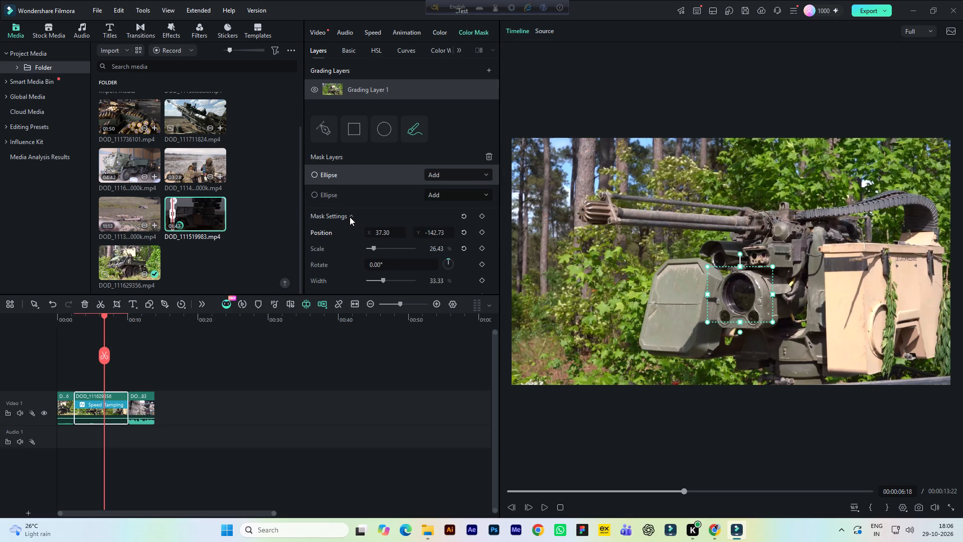
scroll(342, 229, "down", 2)
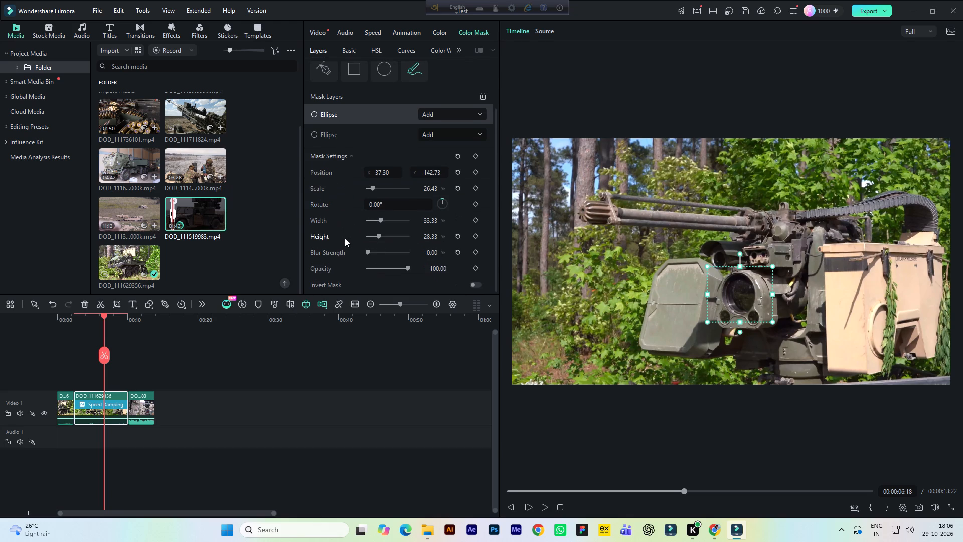
scroll(346, 239, "down", 2)
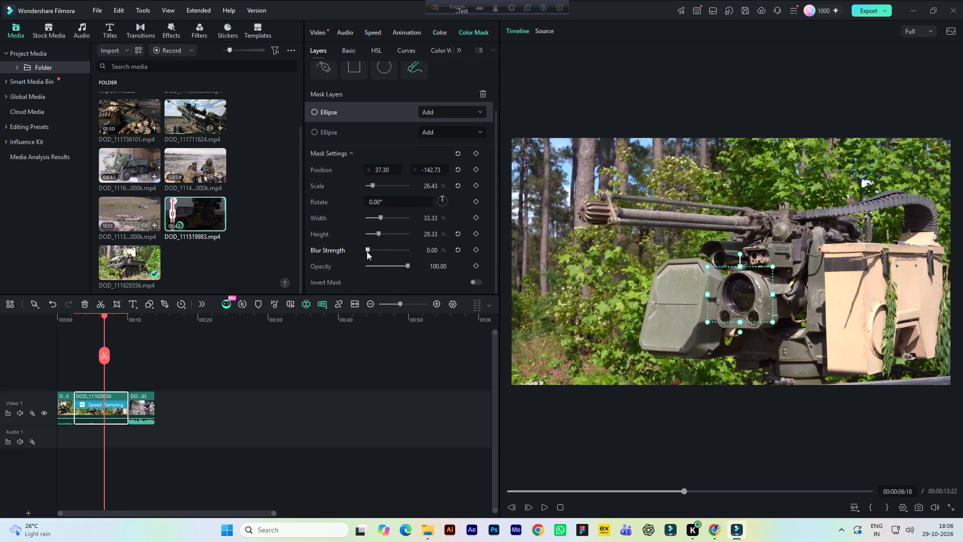
left_click_drag(371, 250, 361, 251)
left_click_drag(361, 251, 395, 254)
scroll(401, 212, "up", 3)
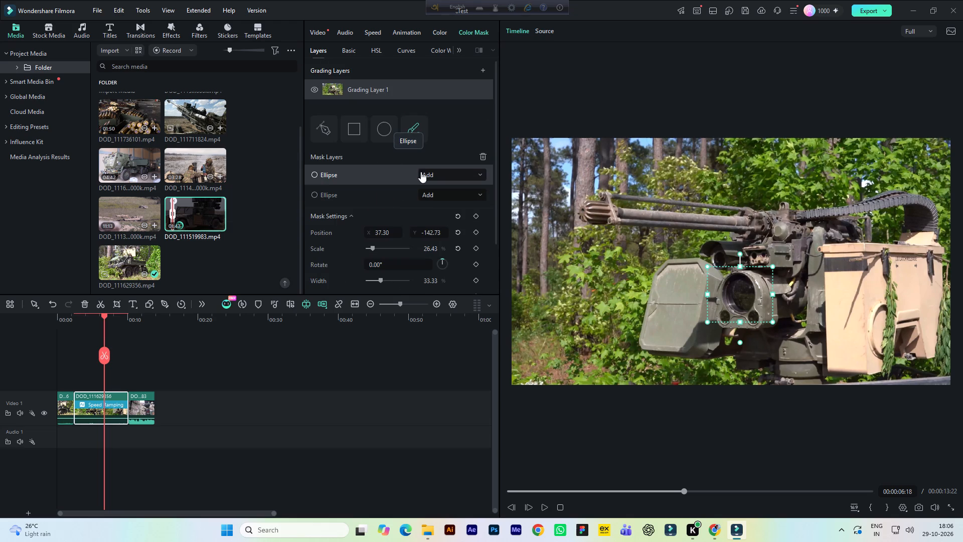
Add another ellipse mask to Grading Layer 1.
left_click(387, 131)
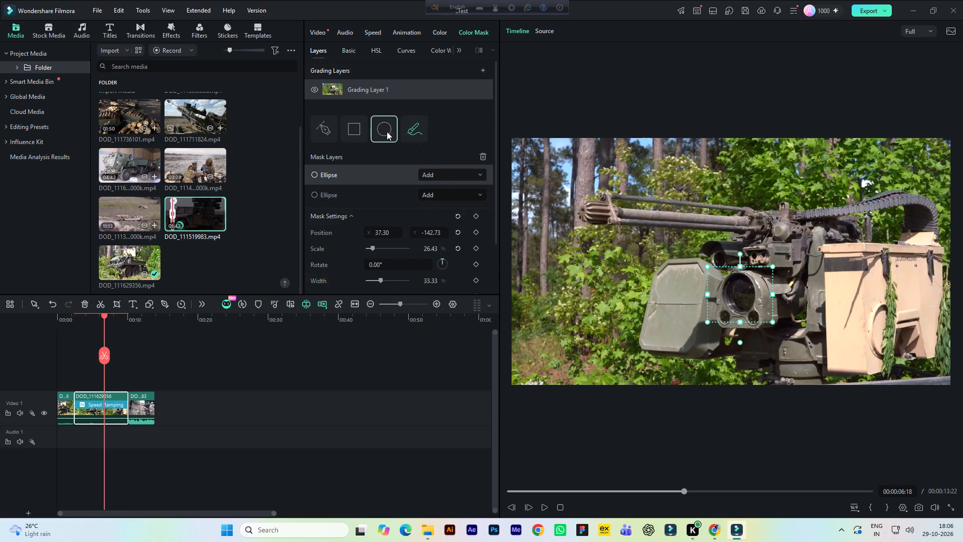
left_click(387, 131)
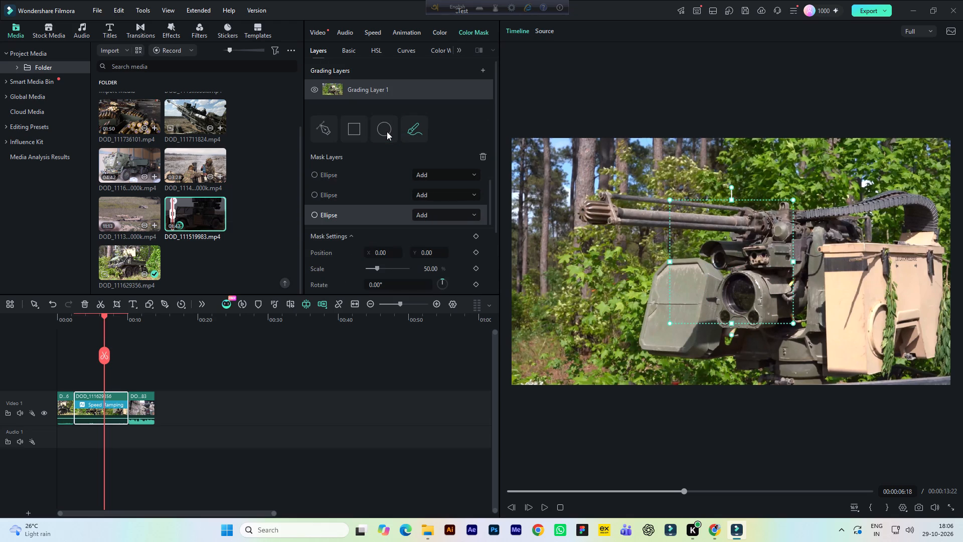
Delete the extra ellipse masks from Grading Layer 1, keeping only the first one.
left_click(481, 152)
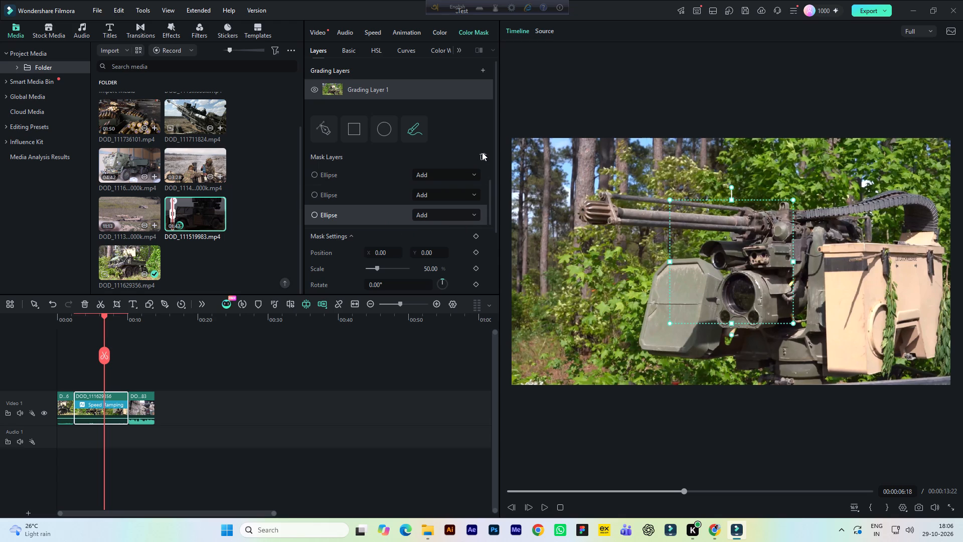
left_click(482, 152)
left_click(482, 152)
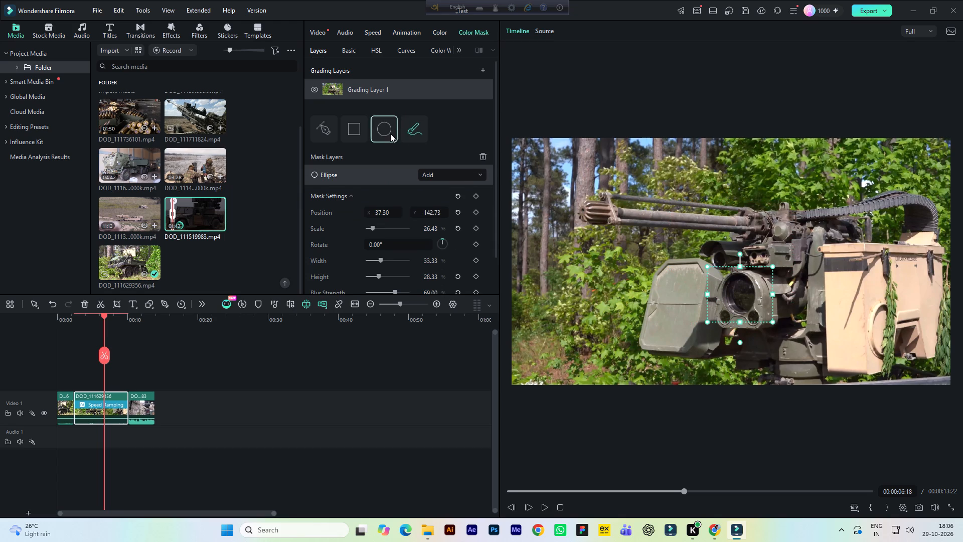
Move the remaining ellipse mask on the lens to about X 79, Y -121.
left_click_drag(741, 301, 751, 300)
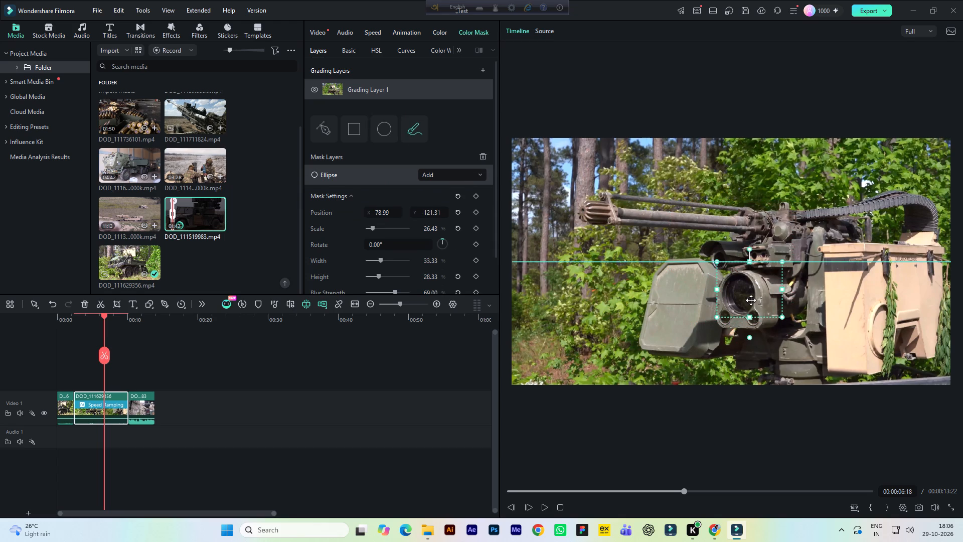
Enable LUT on the grading layer, apply the Blockbuster preset, and set the LUT strength to 56%.
left_click(349, 48)
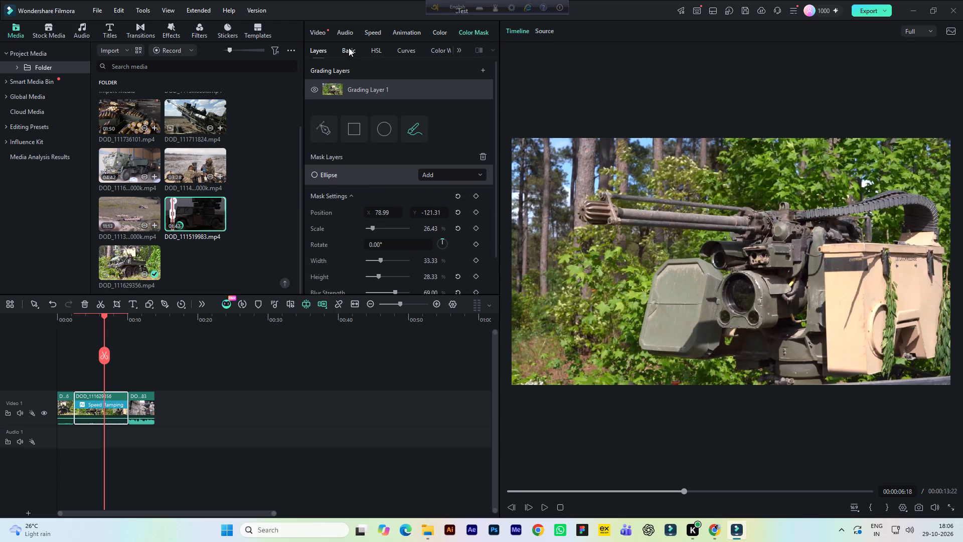
left_click(315, 161)
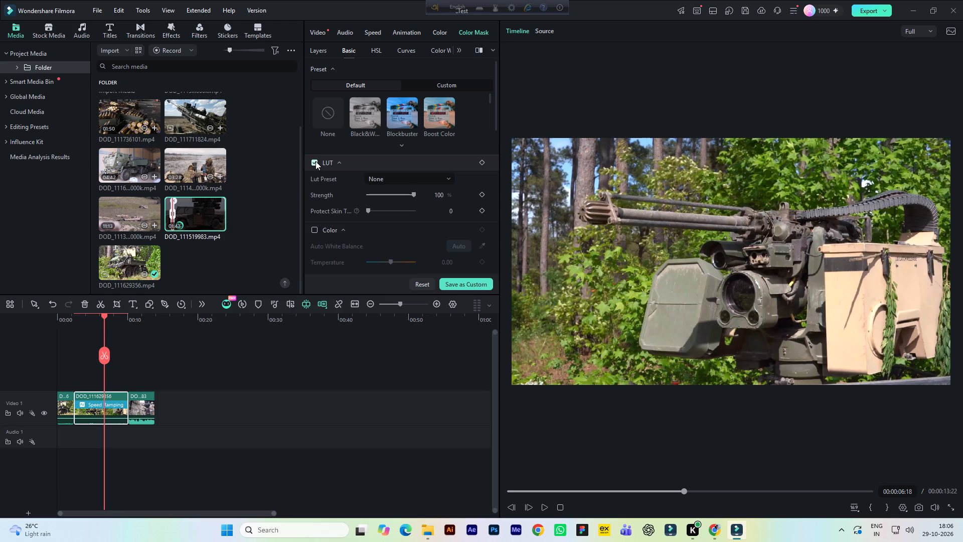
left_click_drag(410, 194, 371, 191)
left_click_drag(371, 191, 398, 192)
left_click(402, 115)
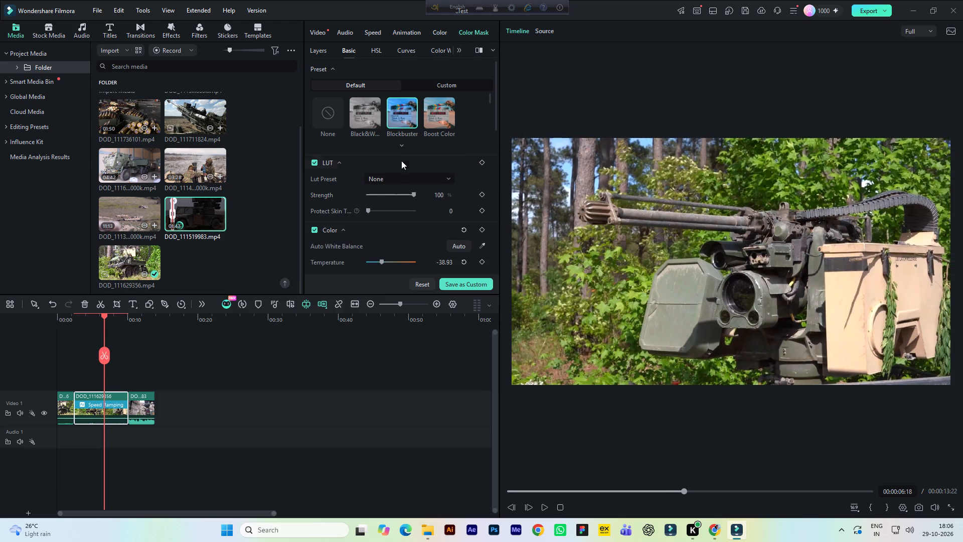
left_click_drag(404, 194, 394, 192)
Try cooler and warmer colour temperatures on the grading layer and set the temperature to 3.
scroll(435, 214, "down", 1)
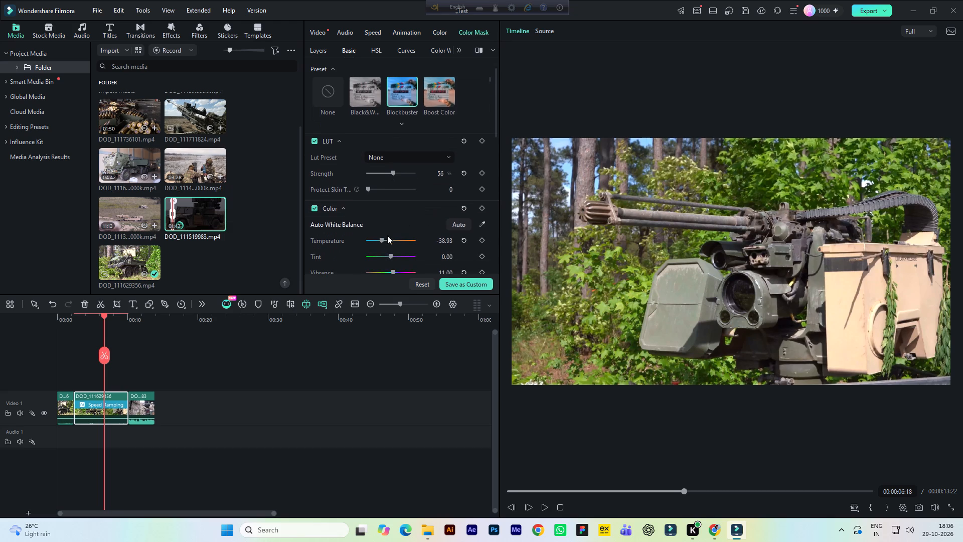
left_click_drag(383, 239, 390, 237)
left_click_drag(390, 237, 388, 242)
left_click_drag(388, 242, 437, 249)
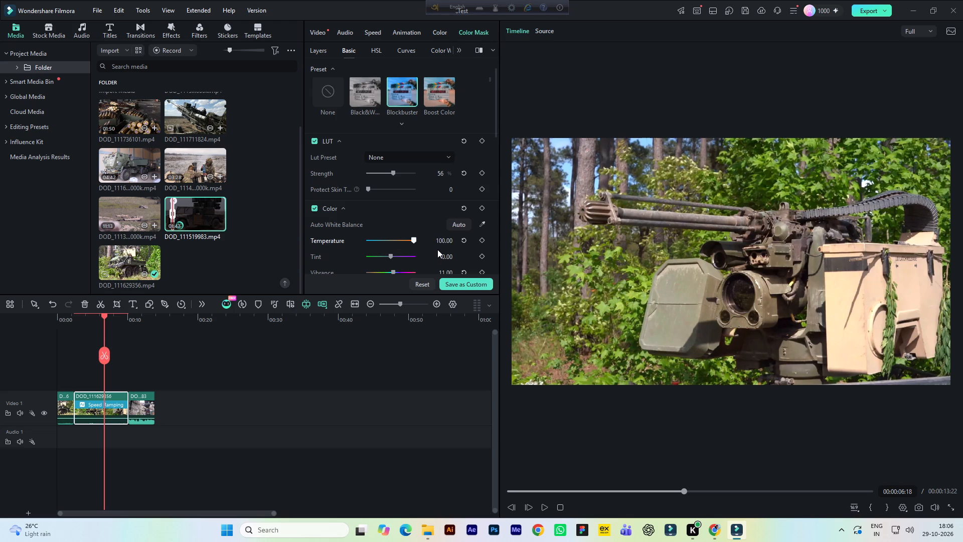
left_click_drag(437, 249, 392, 244)
Set the hue of the yellow range to 100 in the grading layer's HSL settings.
scroll(398, 203, "up", 3)
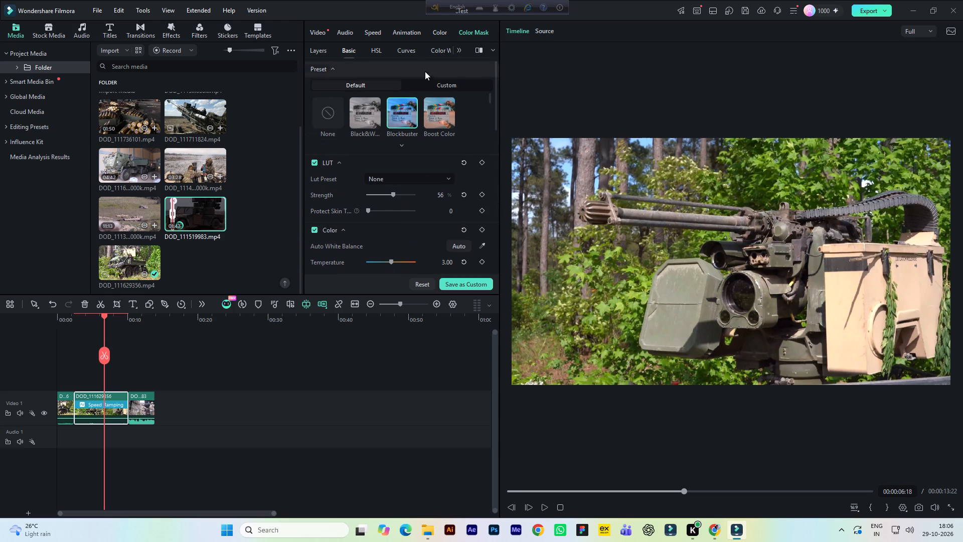
left_click(370, 50)
left_click_drag(391, 101, 392, 101)
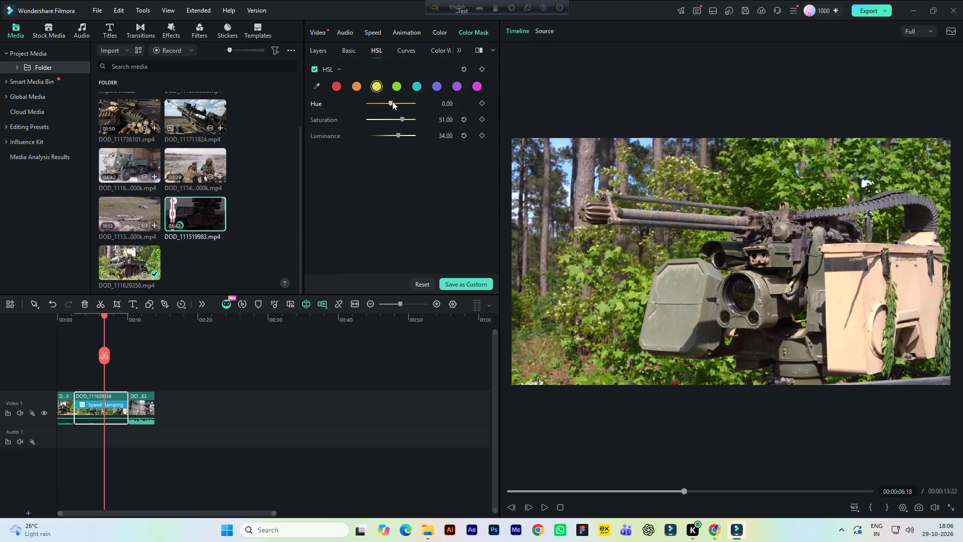
left_click_drag(392, 101, 430, 101)
Set the saturation of the red range to 100 in the grading layer's HSL settings.
left_click(334, 86)
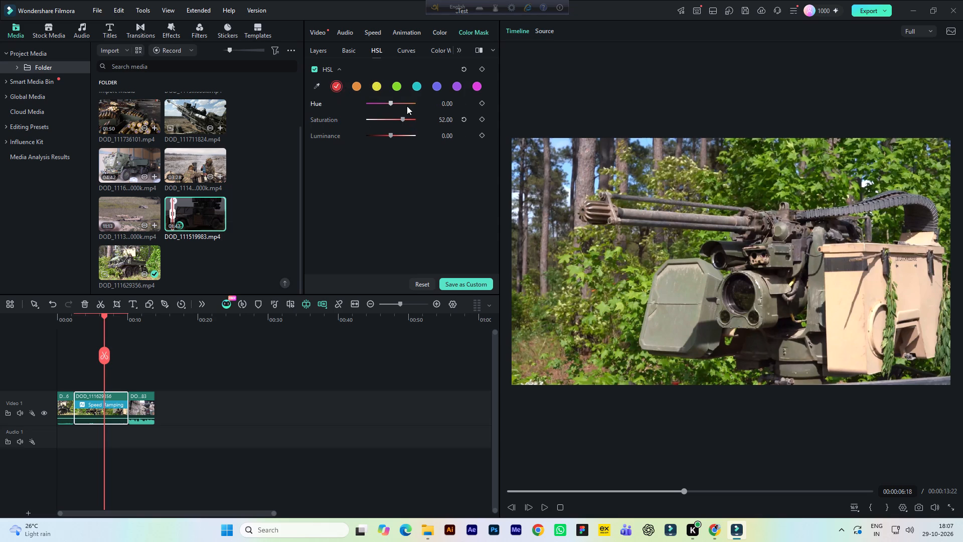
left_click_drag(403, 118, 439, 117)
Set the luminance of the red range to -100 in the grading layer's HSL settings.
left_click_drag(386, 133, 343, 133)
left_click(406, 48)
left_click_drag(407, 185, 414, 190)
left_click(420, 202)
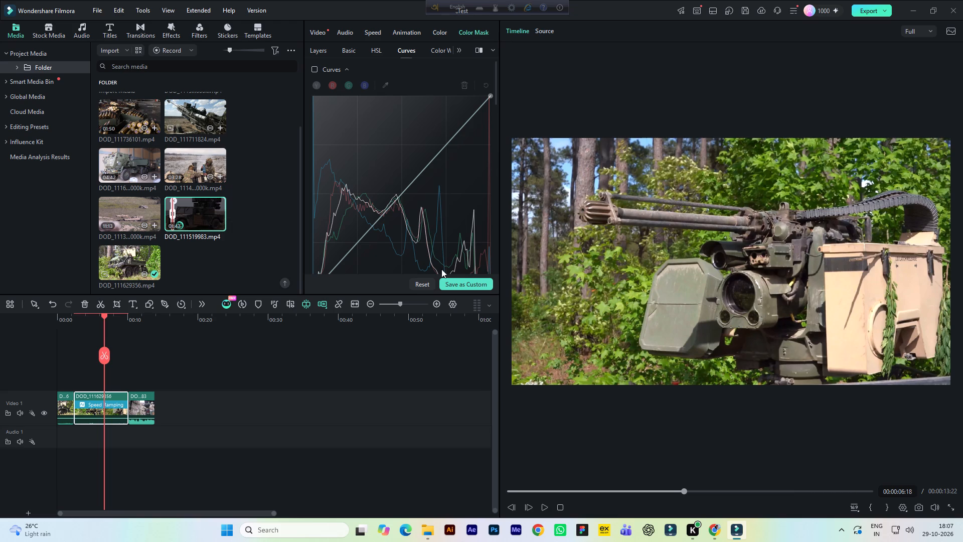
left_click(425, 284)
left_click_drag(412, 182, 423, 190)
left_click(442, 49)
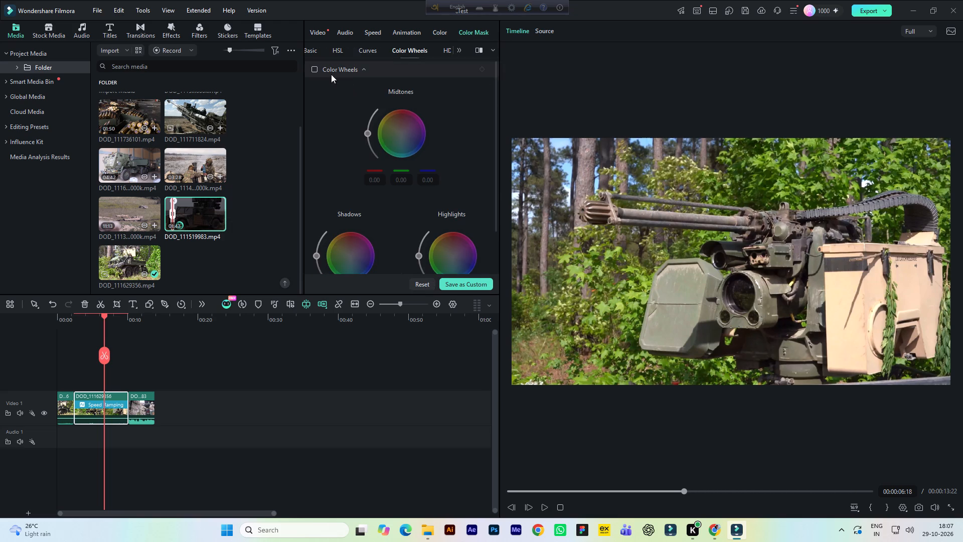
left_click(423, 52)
Enable Curves on the grading layer and raise the middle of the white master curve into a brightening arc.
left_click(376, 50)
left_click(313, 68)
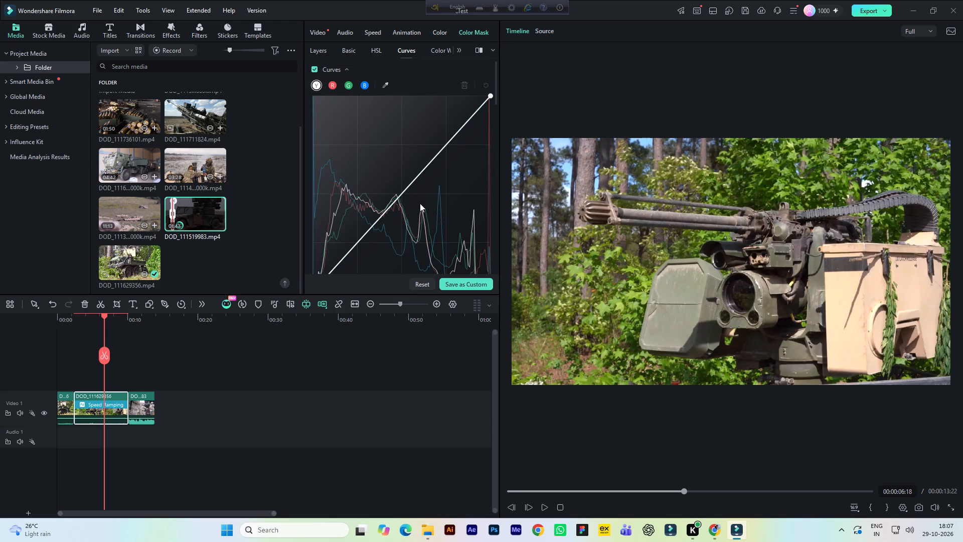
left_click_drag(408, 186, 351, 145)
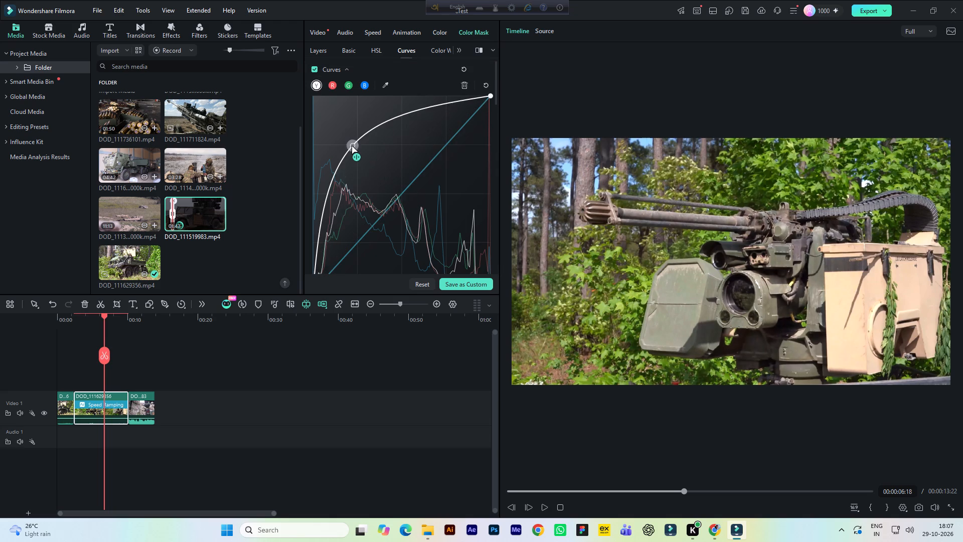
left_click_drag(351, 145, 350, 144)
left_click_drag(398, 194, 378, 165)
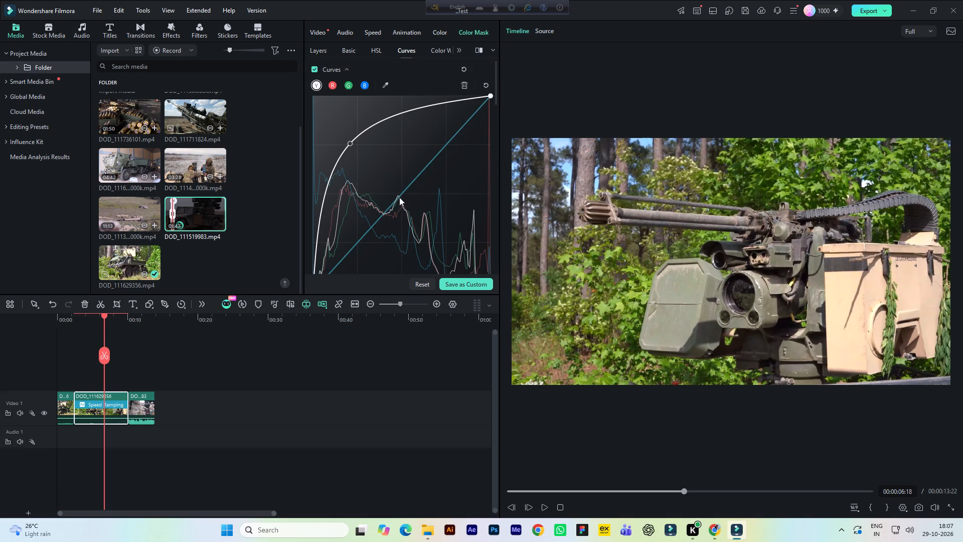
left_click(402, 194)
left_click_drag(402, 189, 420, 200)
left_click_drag(353, 142, 414, 133)
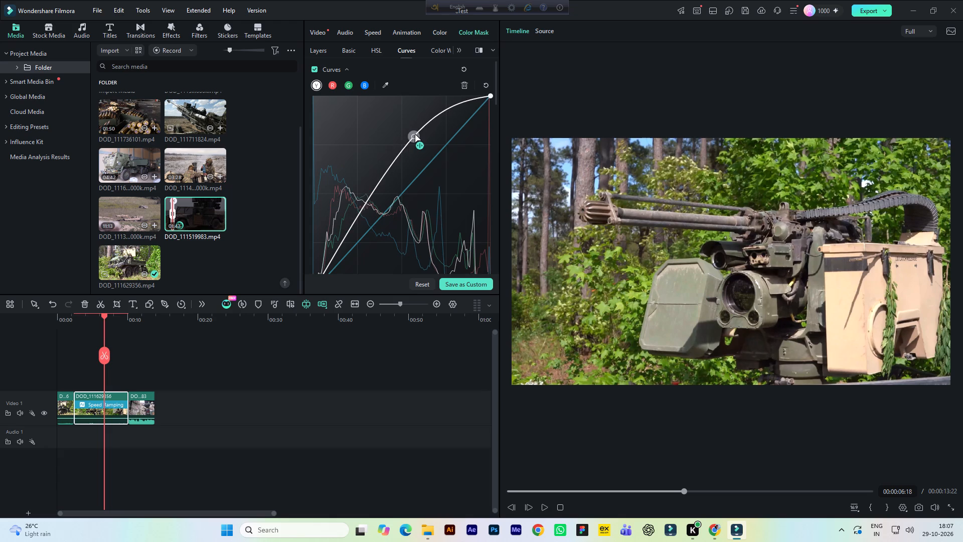
left_click_drag(414, 133, 412, 119)
left_click(407, 183)
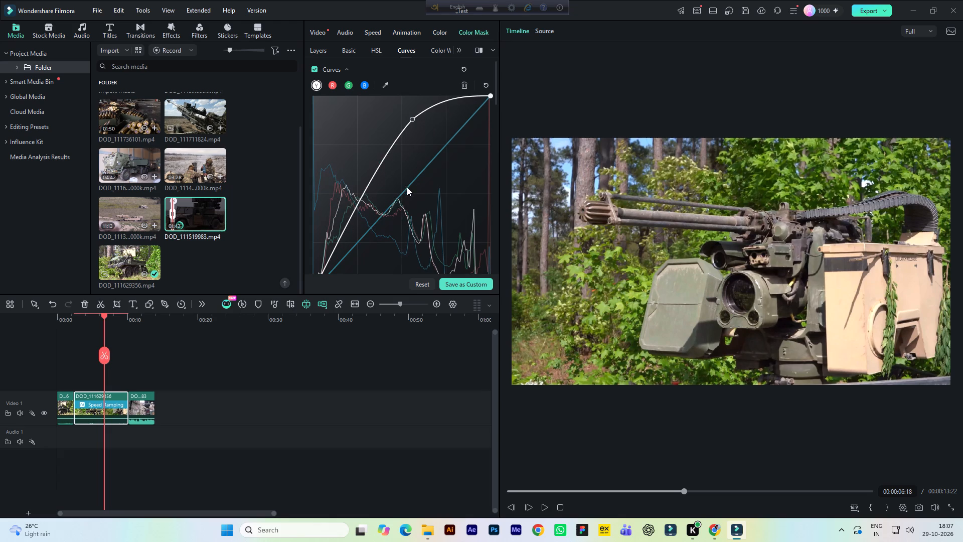
left_click_drag(407, 187, 393, 180)
Enable Color Wheels and shift the midtones to a warm, fully raised setting of red 1.00, green 1.00 and blue 0.50.
left_click(434, 48)
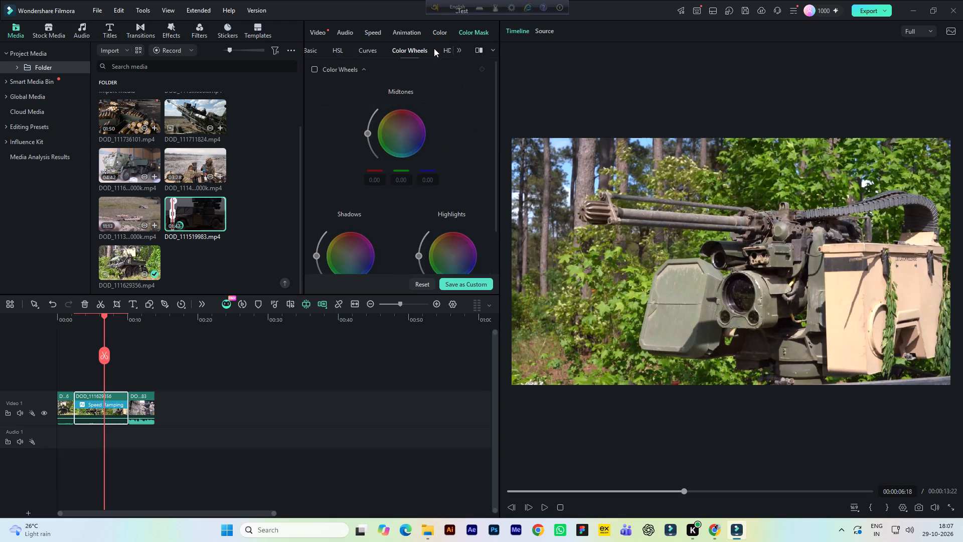
left_click(315, 66)
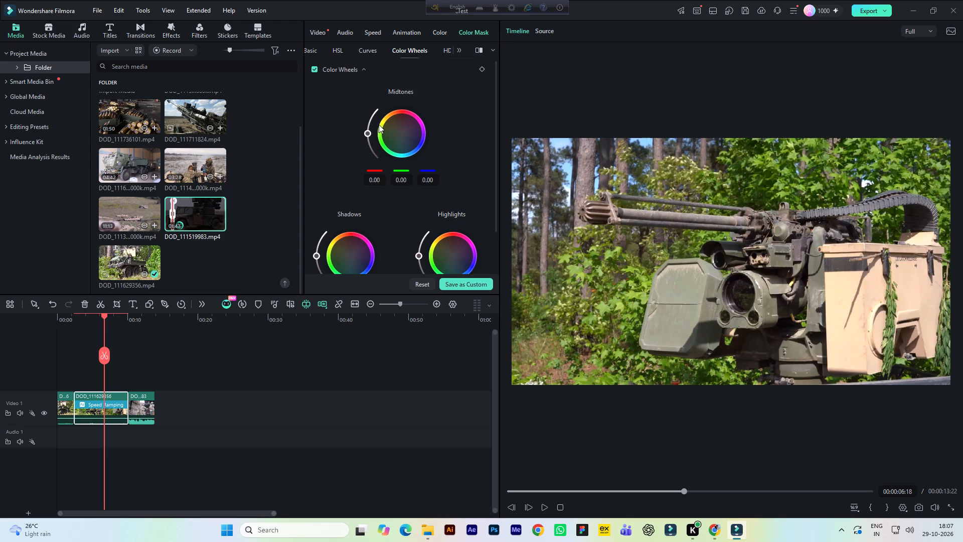
left_click(392, 126)
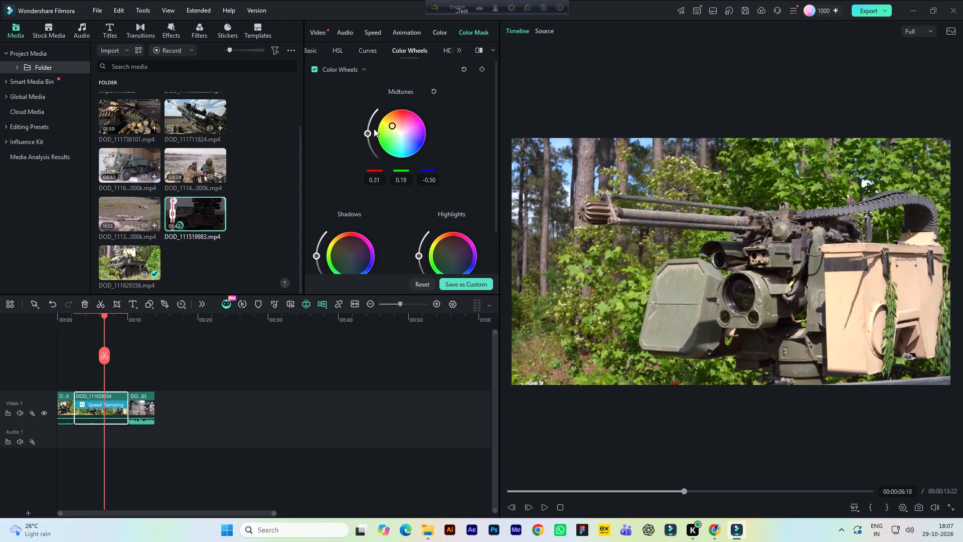
left_click_drag(366, 130, 394, 90)
Shift the shadows wheel towards orange and raise it fully to red 1.00, green 1.00 and blue 0.51.
scroll(370, 241, "down", 2)
left_click(346, 198)
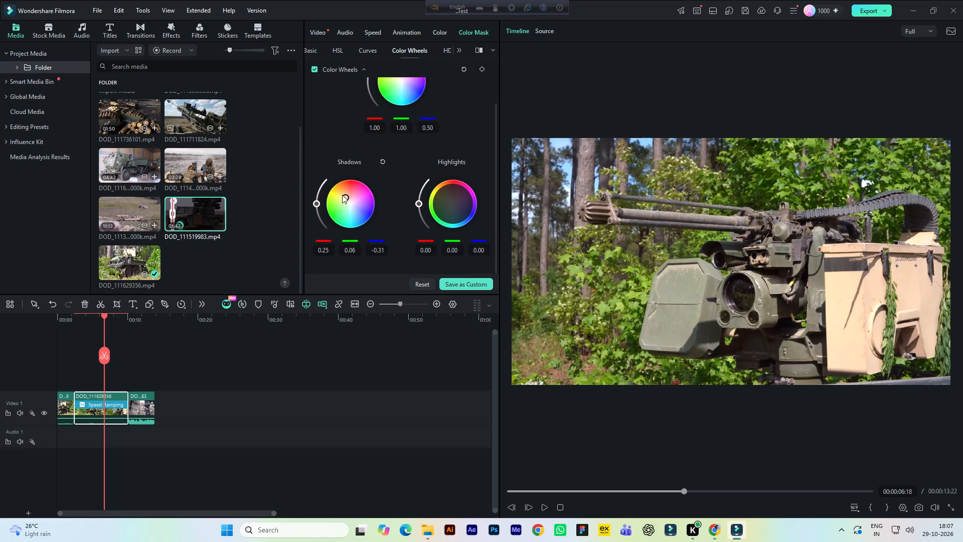
left_click(342, 195)
left_click_drag(315, 204, 320, 186)
left_click_drag(320, 186, 335, 171)
Shift the highlights wheel slightly towards red and raise it fully to red 1.00, green 1.00 and blue 0.75.
left_click(454, 205)
left_click(449, 198)
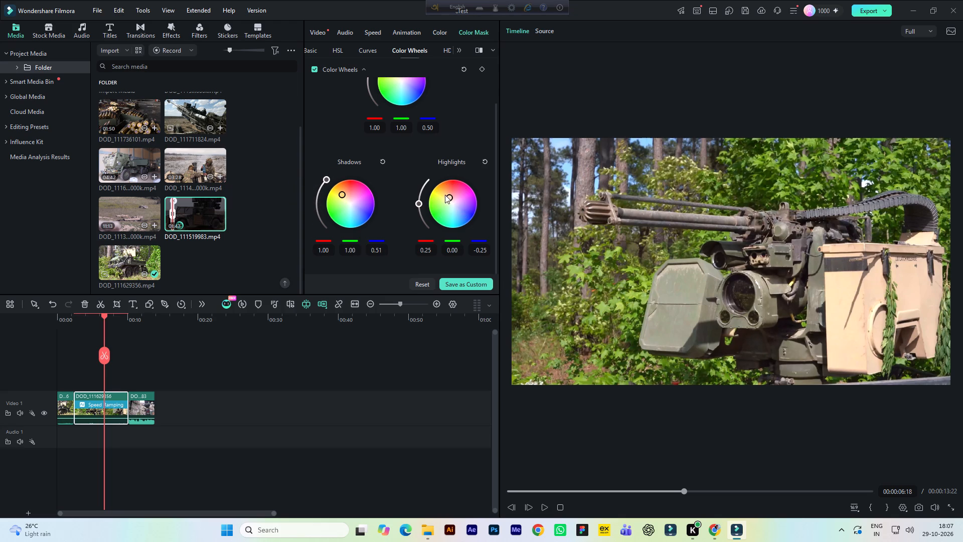
left_click_drag(415, 201, 425, 189)
left_click_drag(425, 189, 434, 173)
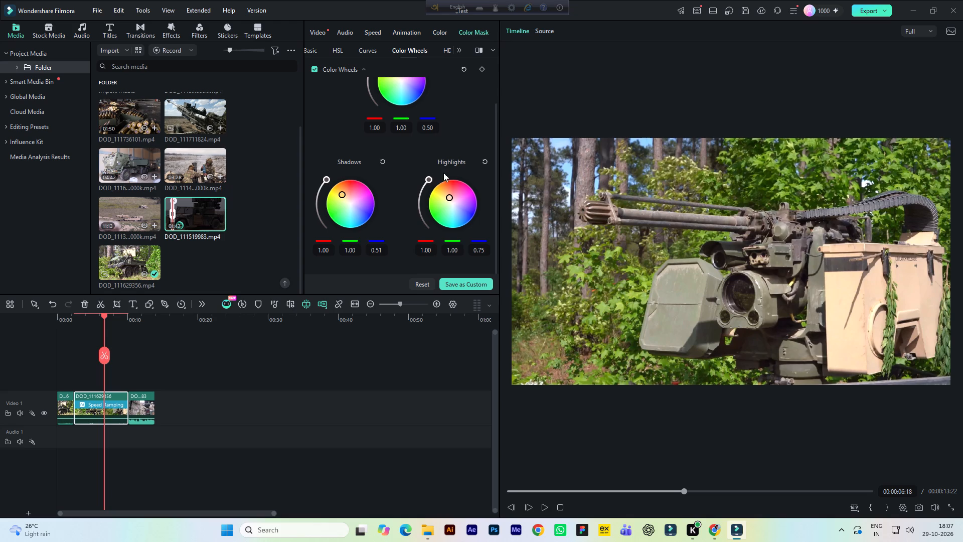
scroll(396, 91, "up", 5)
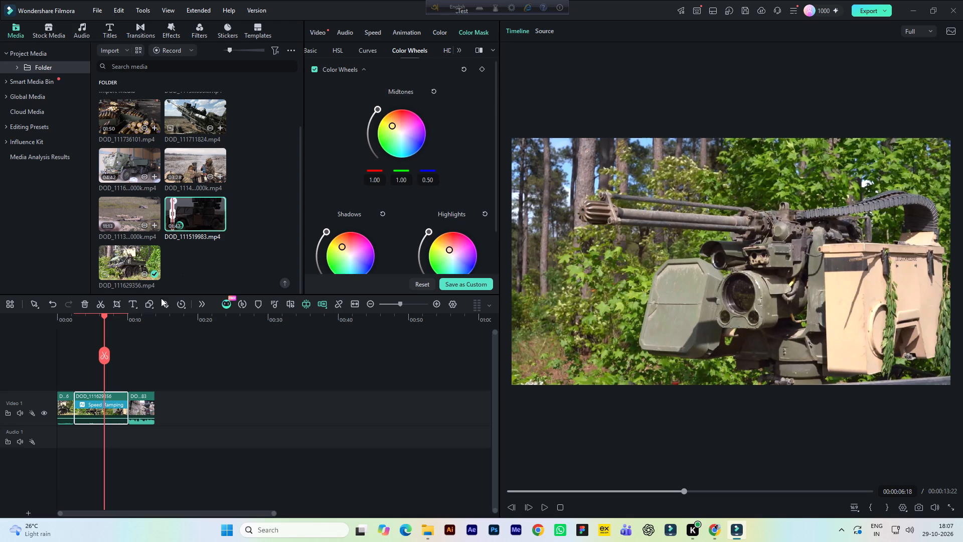
Play the timeline from about 8 seconds to review the graded clip and the transition into the last clip.
left_click(115, 315)
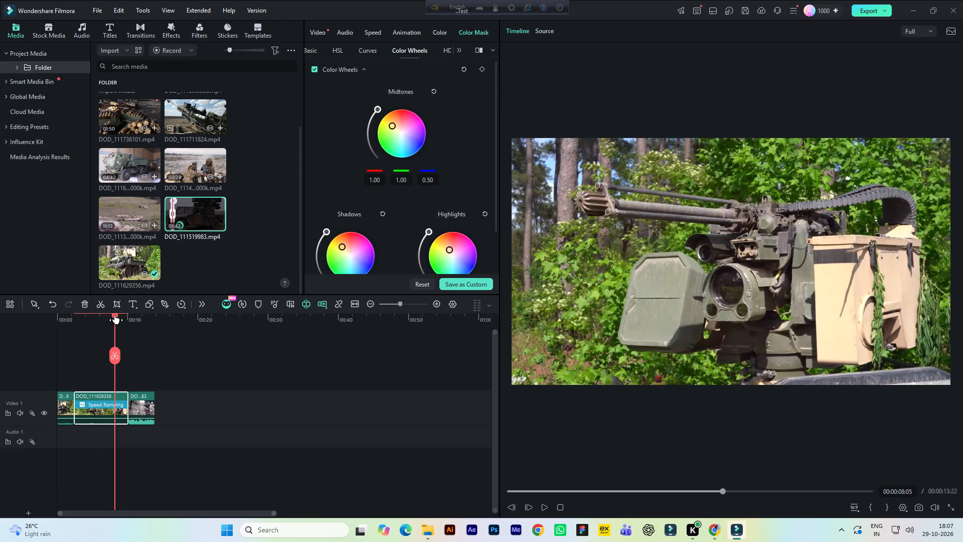
key("space")
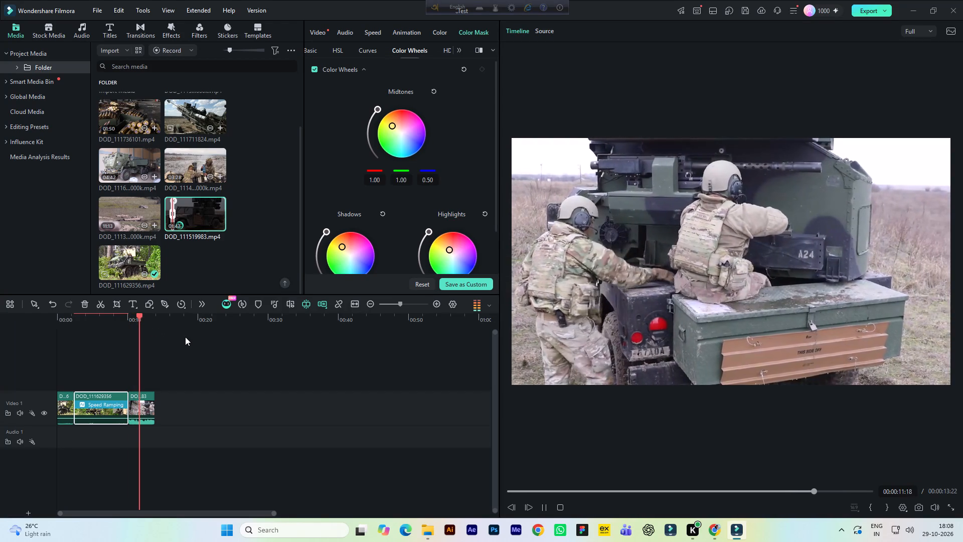
key("space")
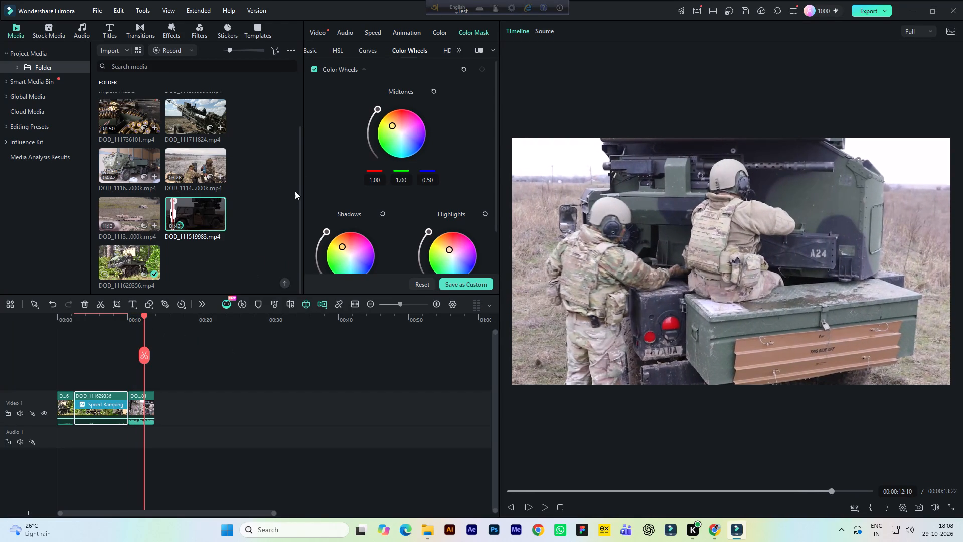
left_click(321, 31)
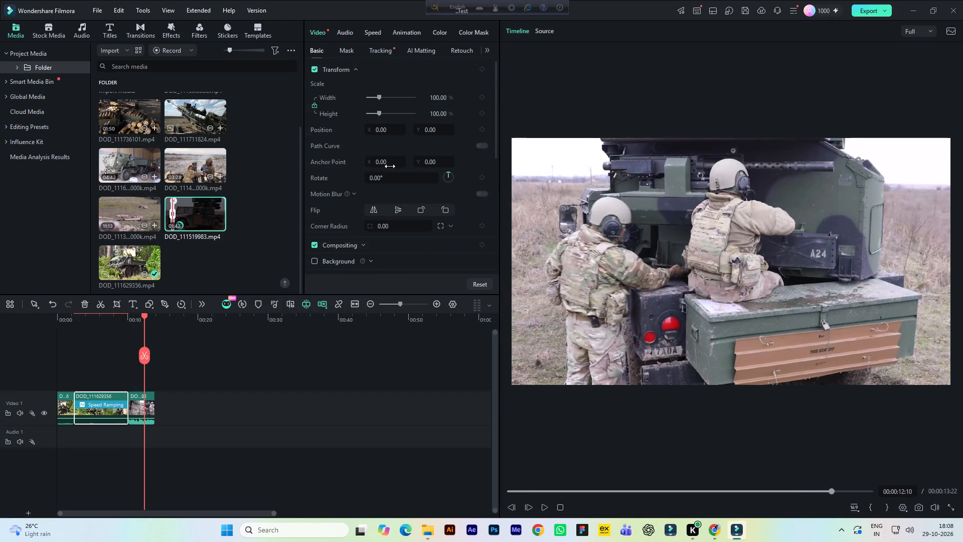
In the source clip DOD_111519983, mark a new in point at 00:00:19:14, where the soldier on the vehicle receives the launcher tube.
left_click(544, 29)
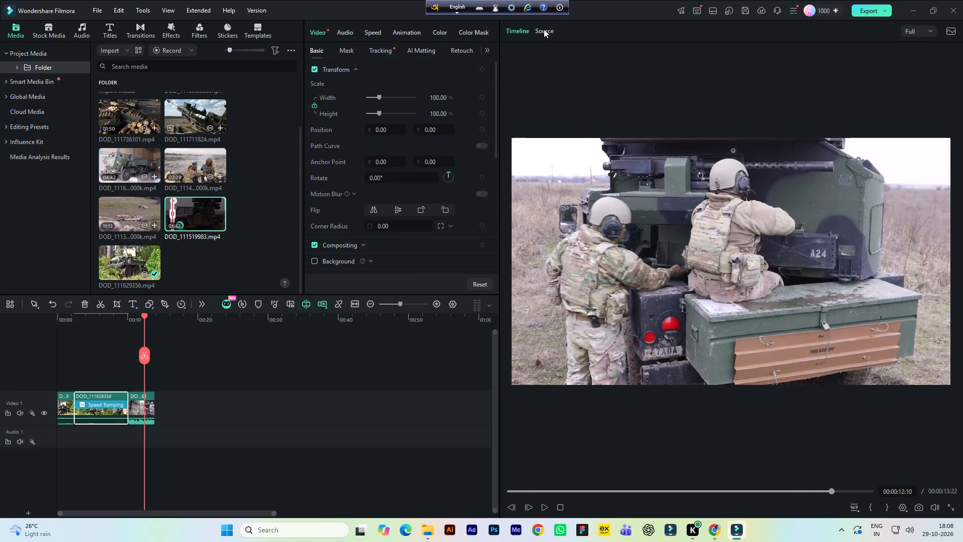
key("space")
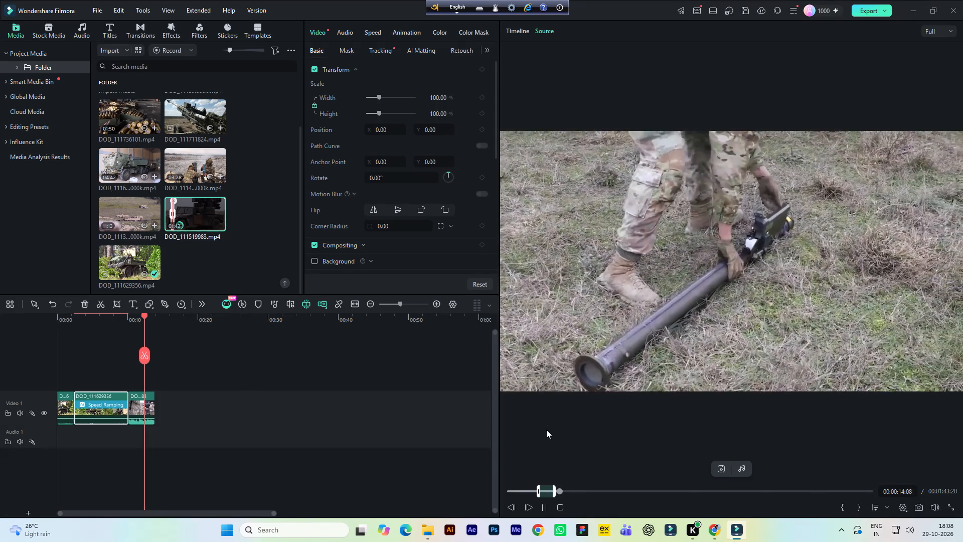
left_click(570, 490)
left_click(580, 491)
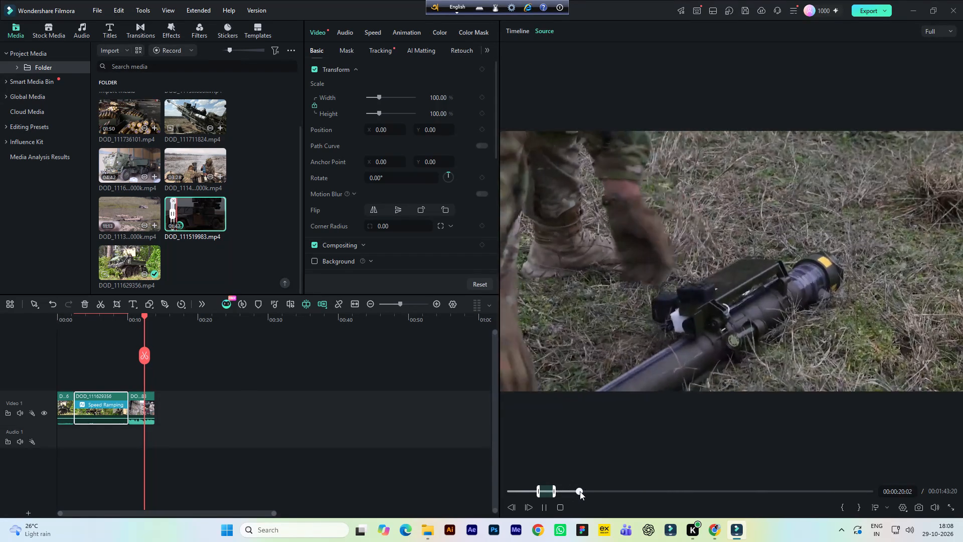
key("space")
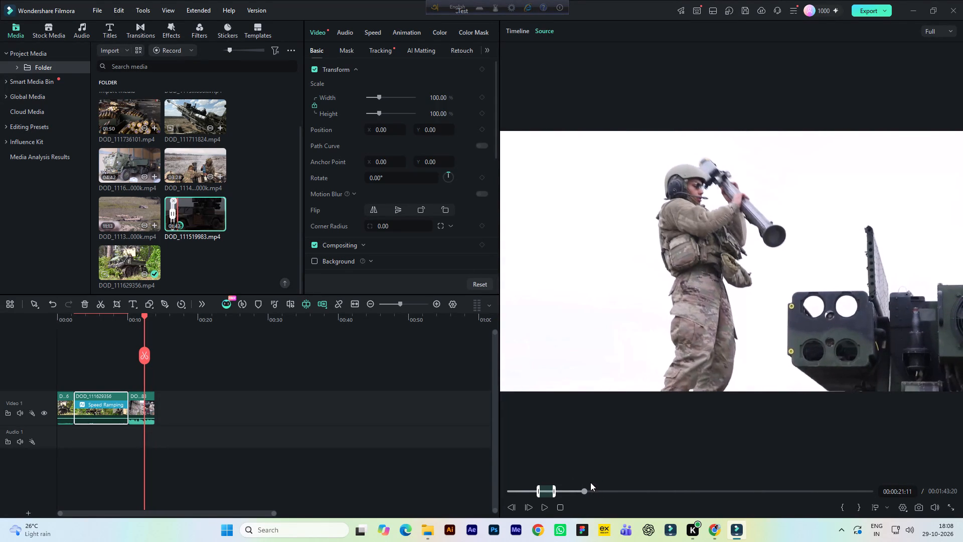
left_click(578, 491)
key("space")
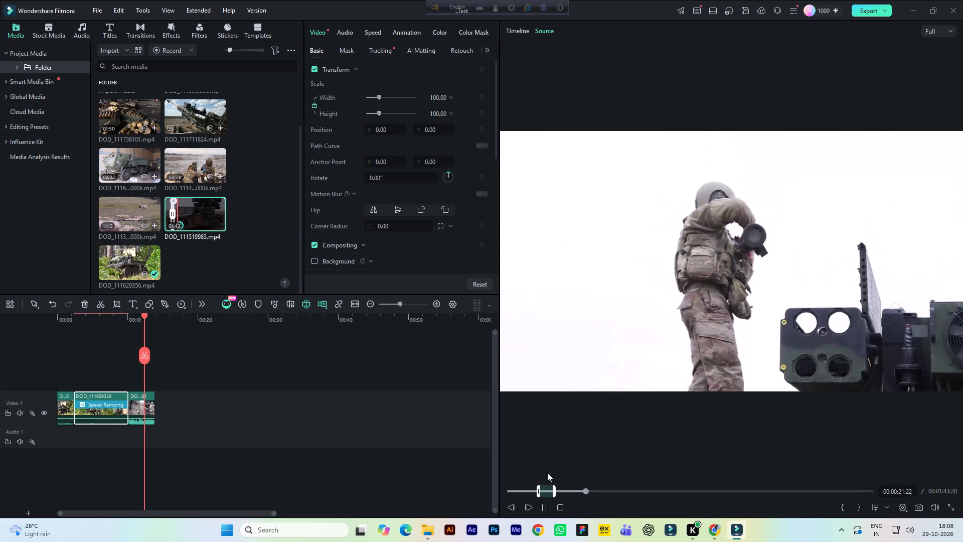
key("space")
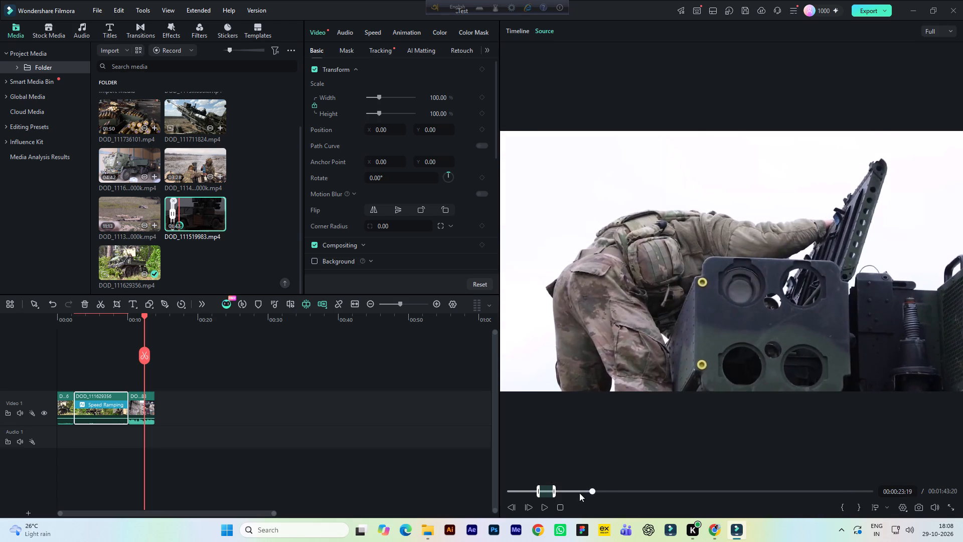
left_click(579, 492)
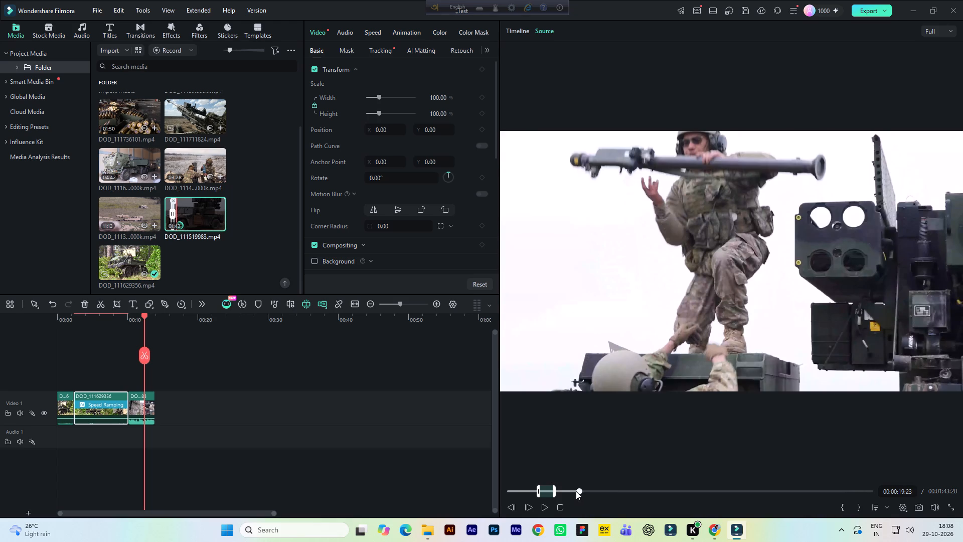
left_click(574, 491)
key("space")
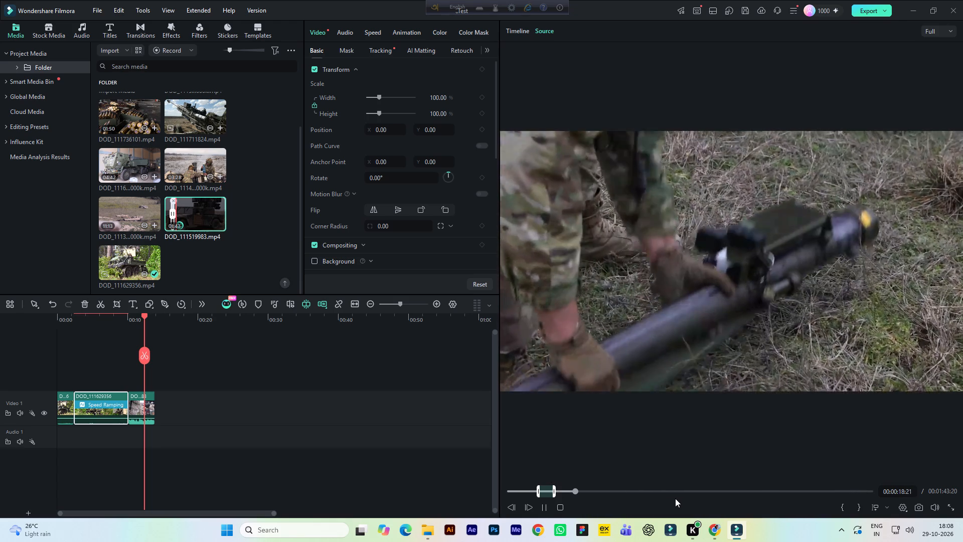
key("space")
left_click(843, 508)
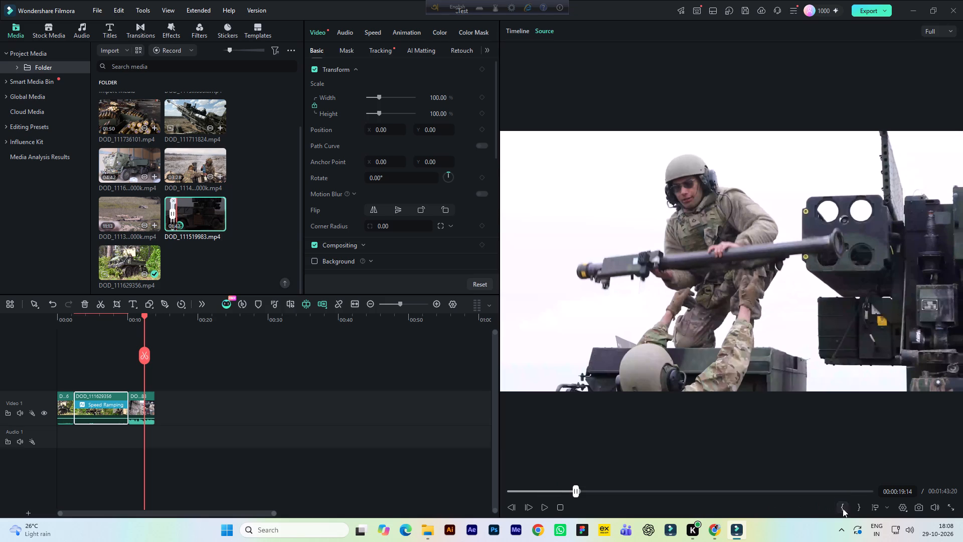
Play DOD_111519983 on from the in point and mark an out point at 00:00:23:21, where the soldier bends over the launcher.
key("space")
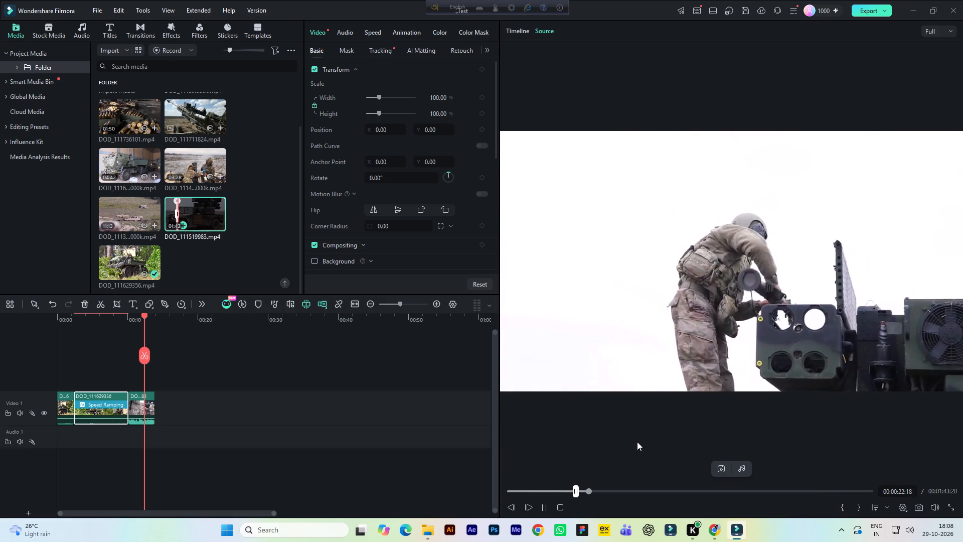
key("space")
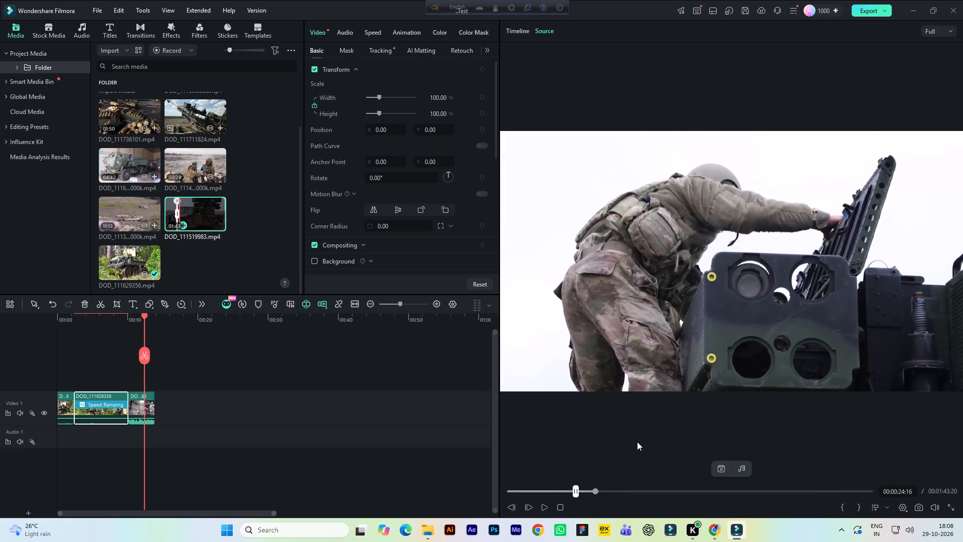
left_click(593, 491)
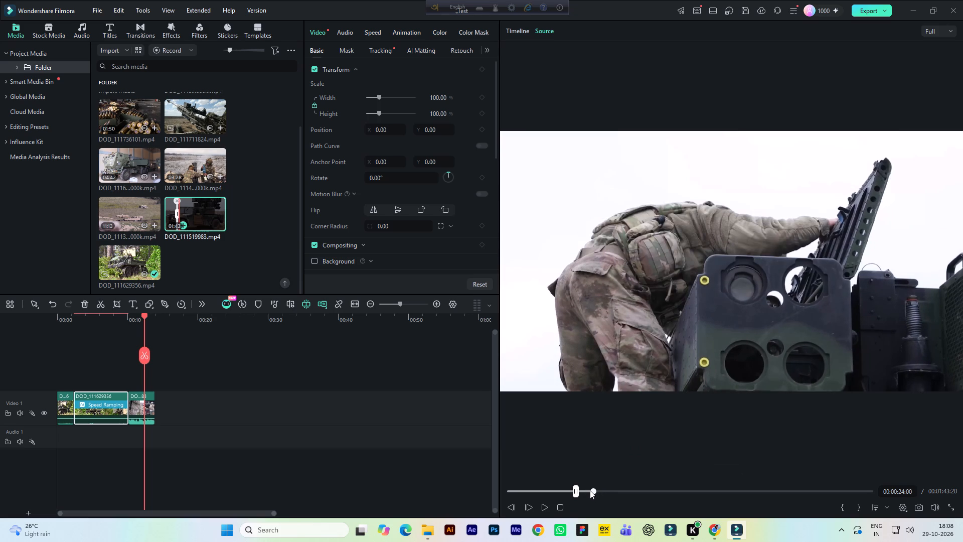
left_click(590, 490)
key("space")
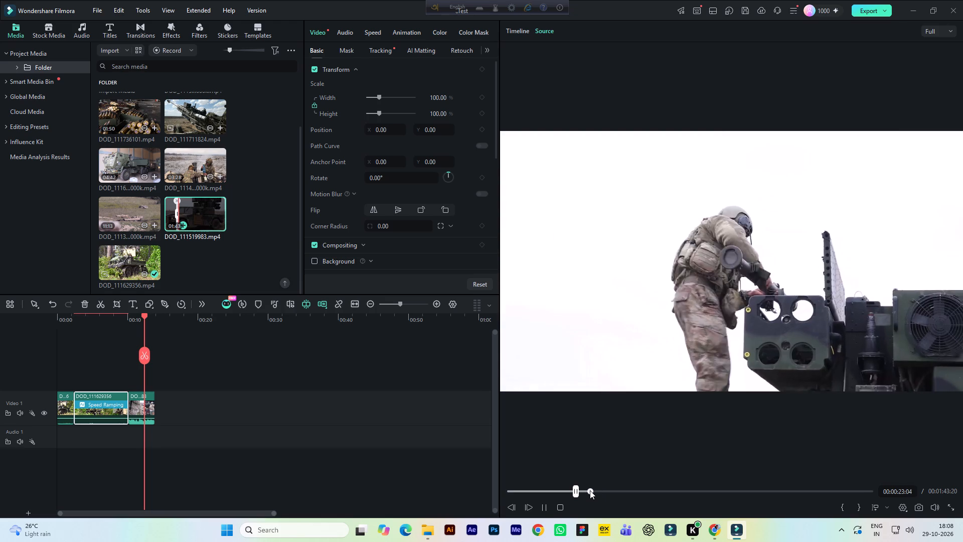
key("space")
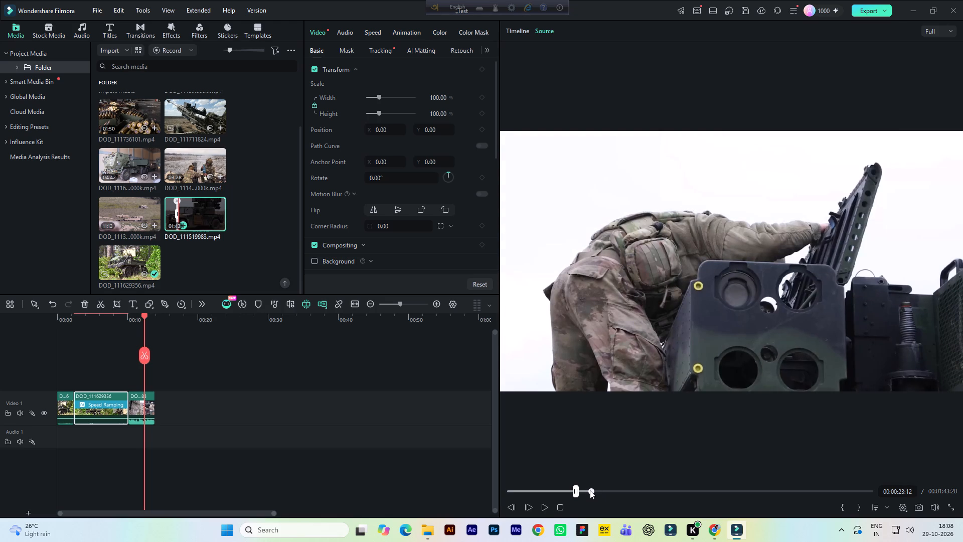
left_click(588, 489)
key("space")
key("space")
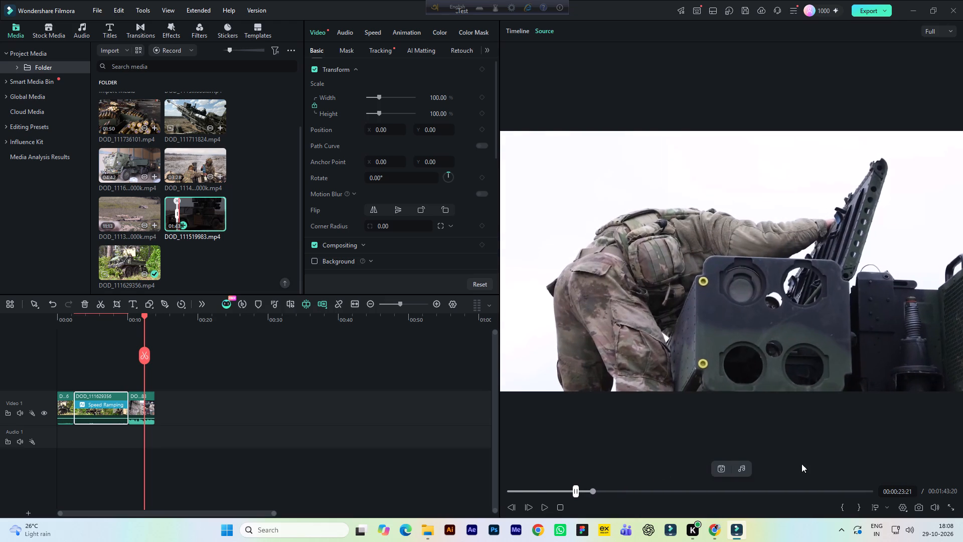
left_click(856, 509)
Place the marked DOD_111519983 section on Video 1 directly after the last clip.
left_click_drag(664, 309, 511, 366)
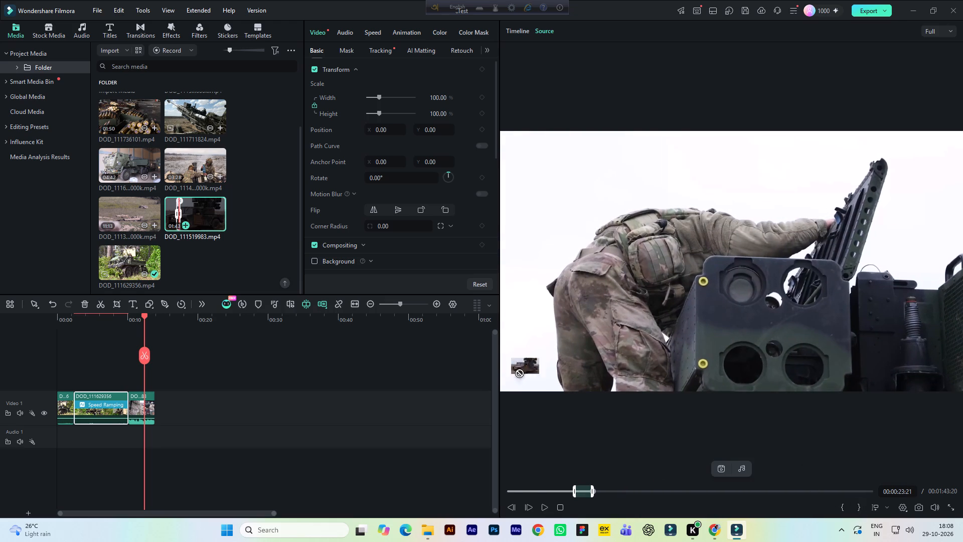
left_click_drag(511, 366, 331, 416)
left_click(536, 291)
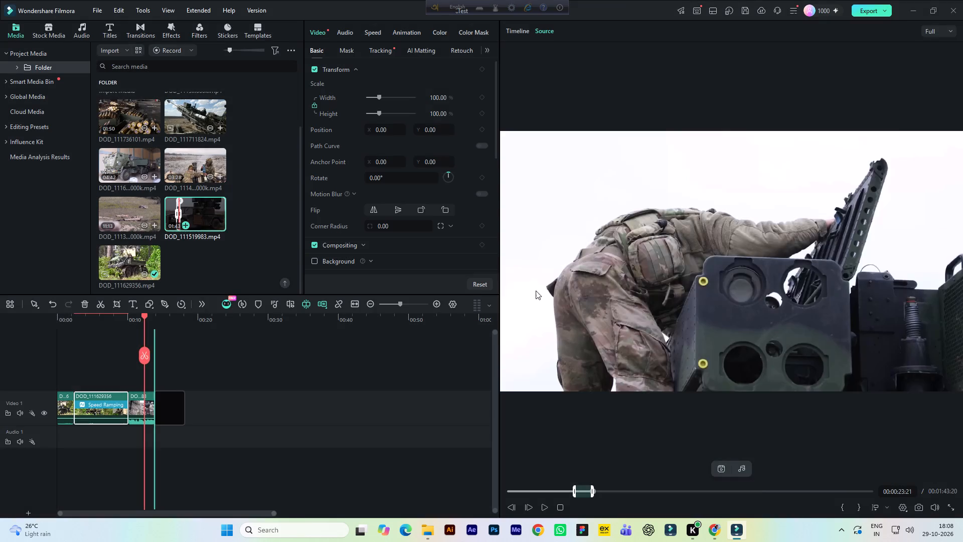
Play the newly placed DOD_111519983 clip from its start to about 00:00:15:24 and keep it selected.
key("space")
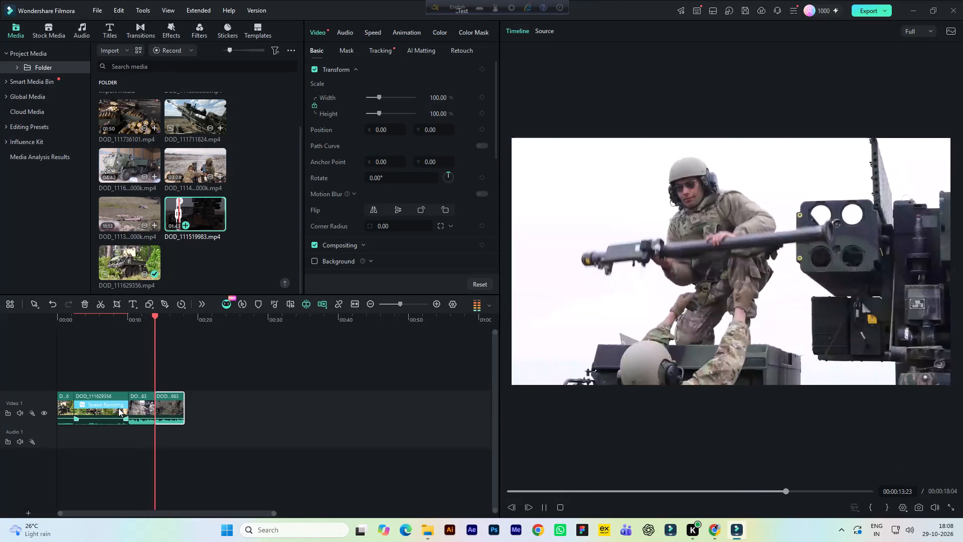
key("space")
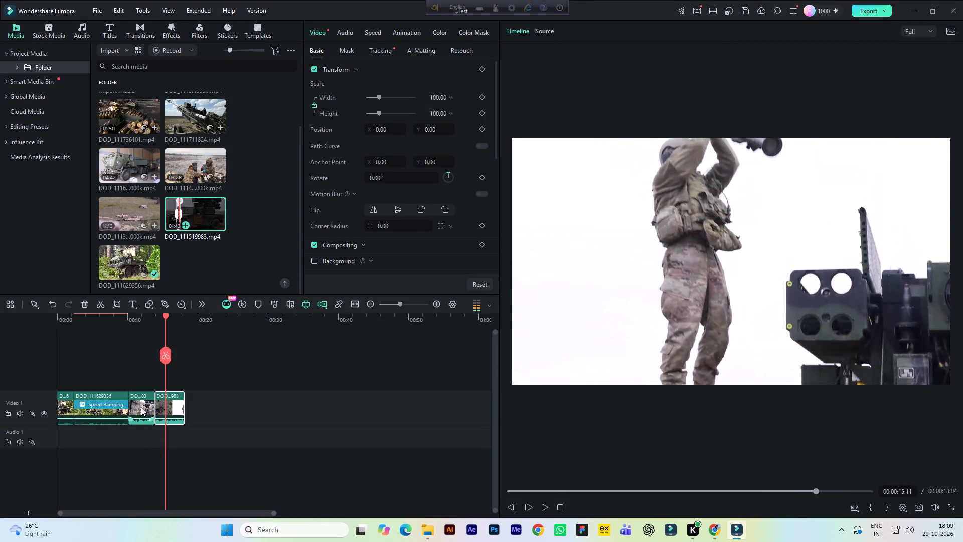
left_click(164, 406)
key("space")
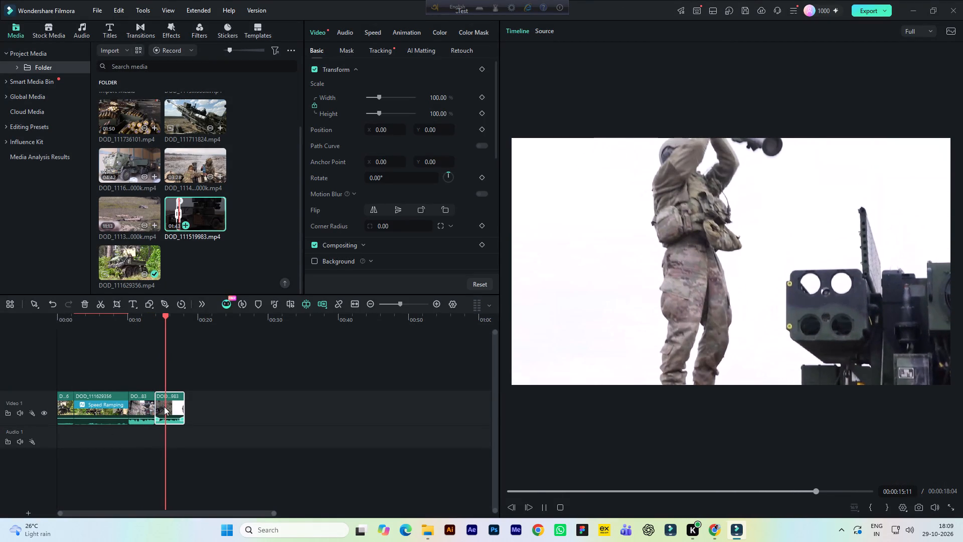
key("space")
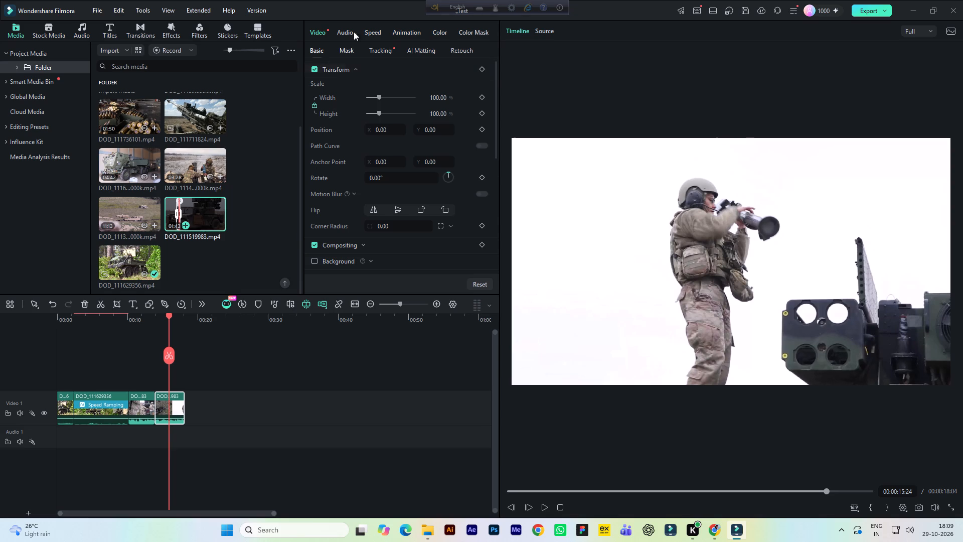
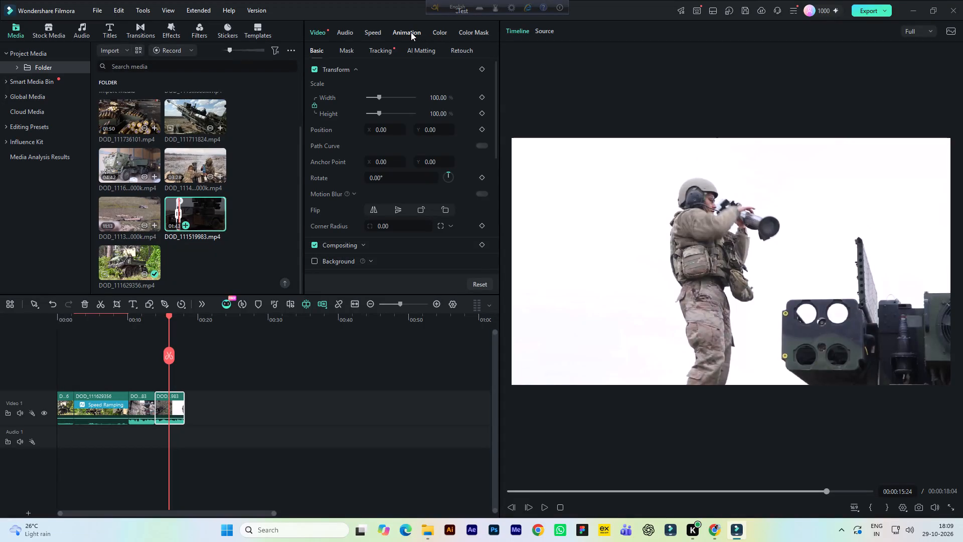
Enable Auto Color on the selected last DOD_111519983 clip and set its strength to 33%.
left_click(437, 29)
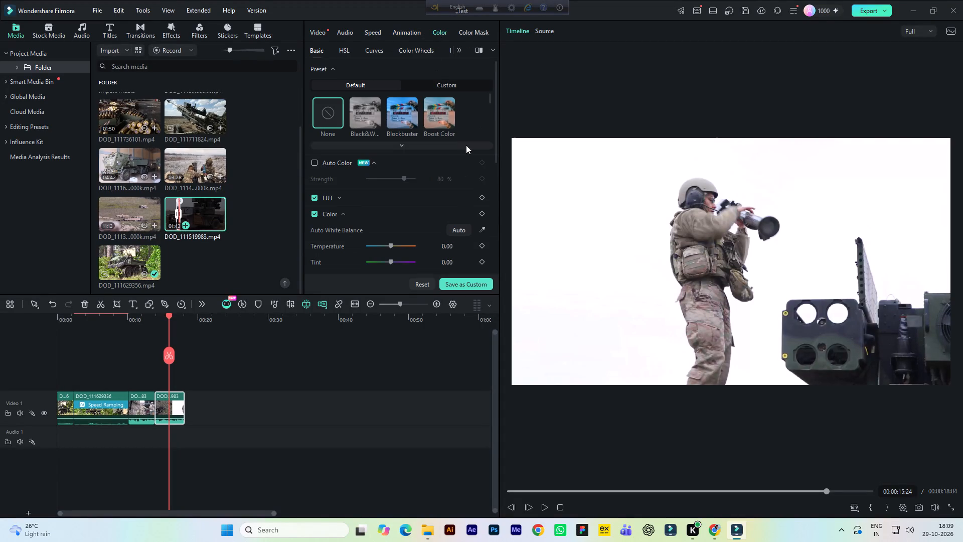
scroll(473, 153, "down", 2)
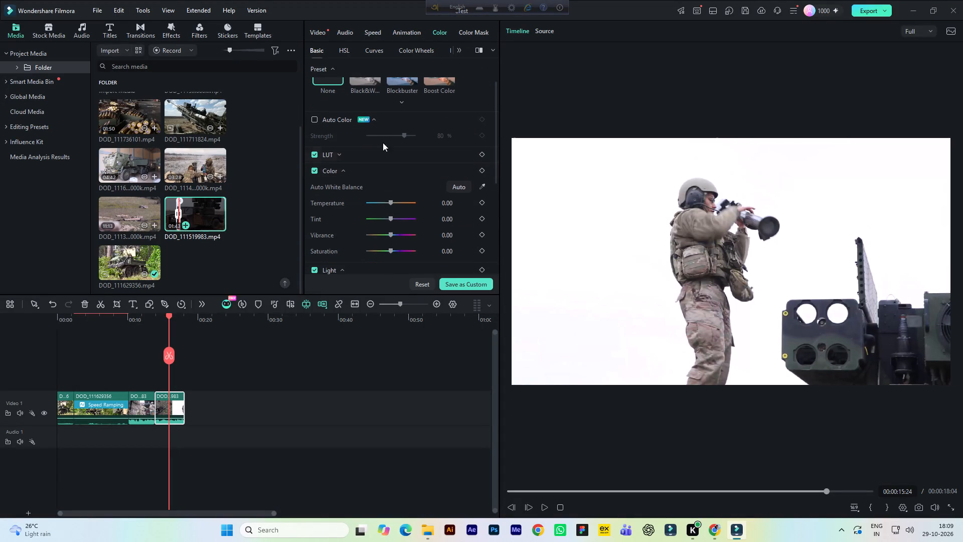
left_click(313, 118)
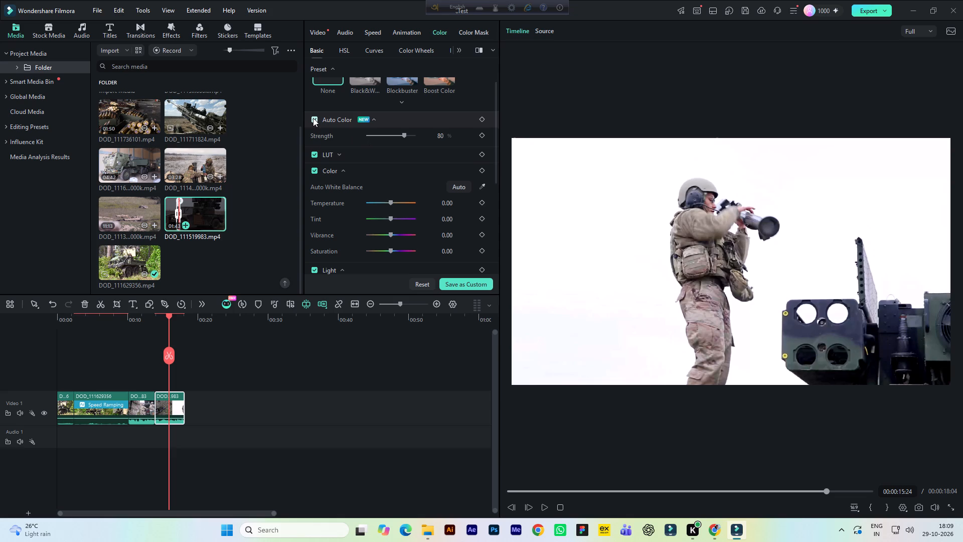
left_click_drag(405, 133, 379, 133)
left_click_drag(379, 133, 383, 138)
Set the clip's colour values to temperature 36, tint 8, vibrance -14 and saturation -16.
scroll(343, 188, "down", 1)
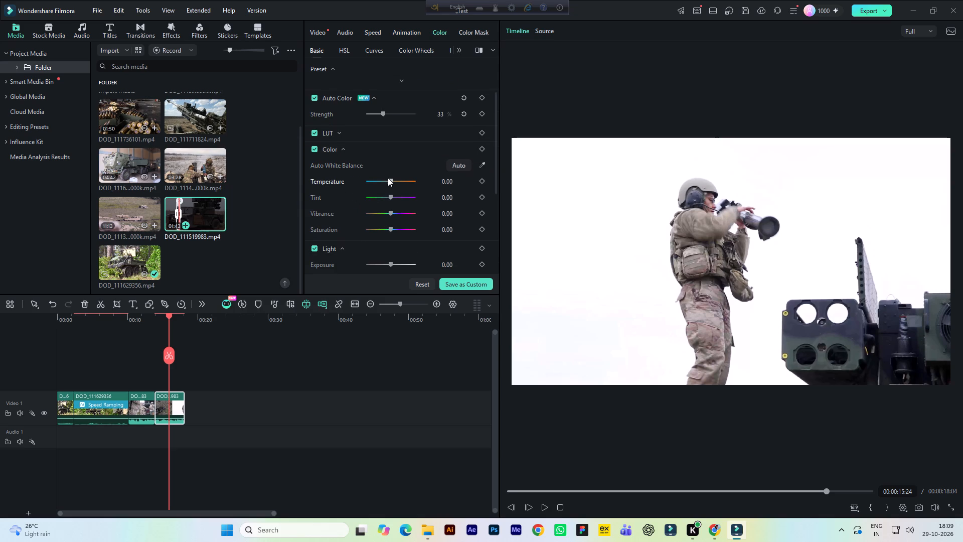
left_click_drag(392, 180, 399, 183)
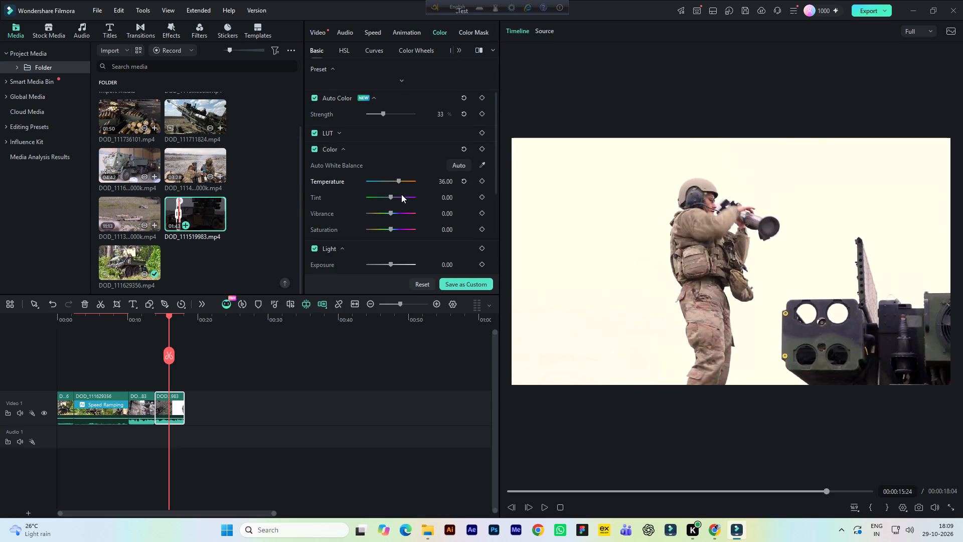
left_click(390, 196)
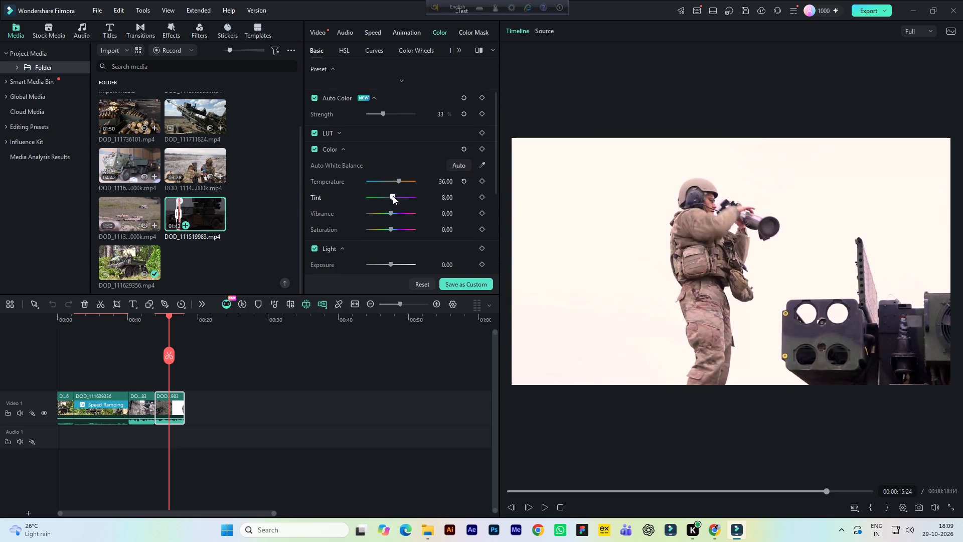
scroll(392, 210, "down", 1)
left_click(390, 191)
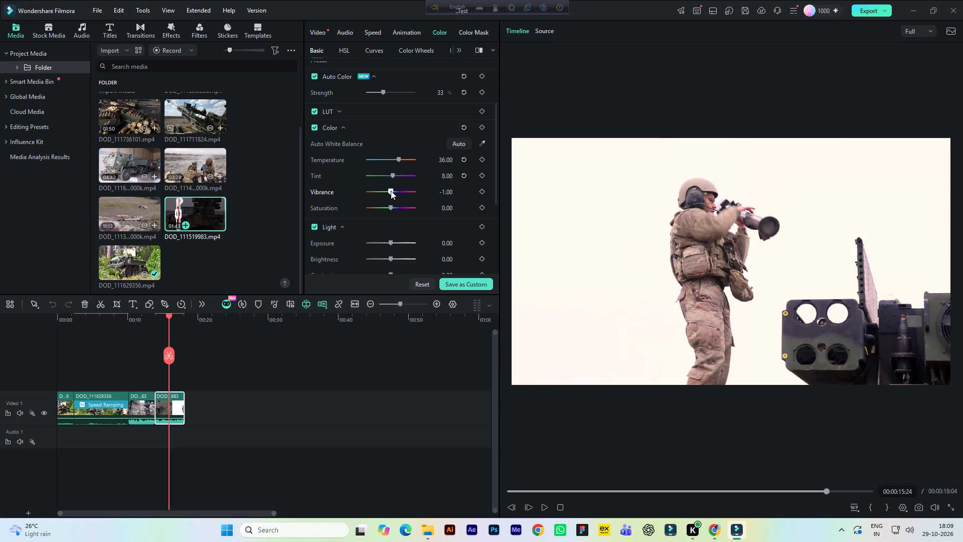
left_click(391, 206)
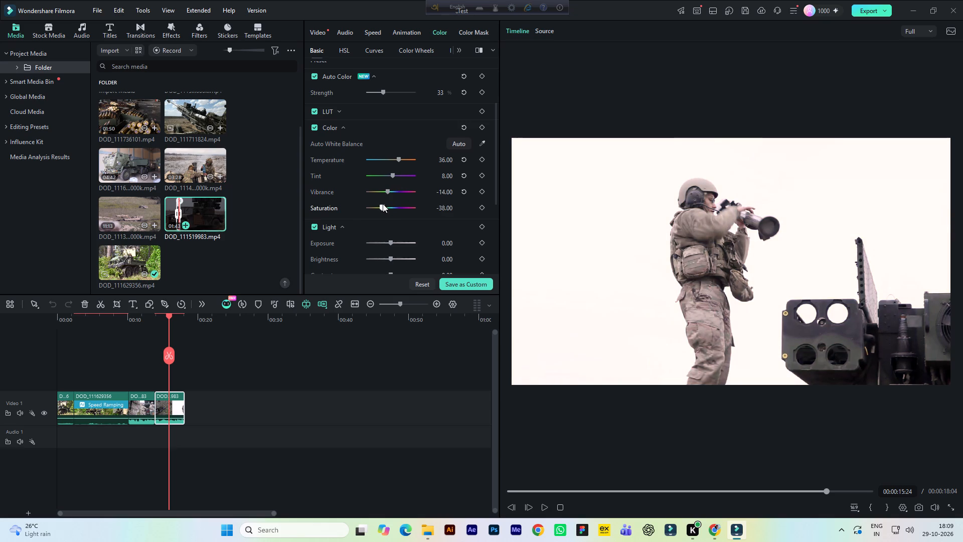
Set the clip's light values to brightness 16, contrast 76, highlight 32 and shadow 10.
scroll(387, 204, "down", 1)
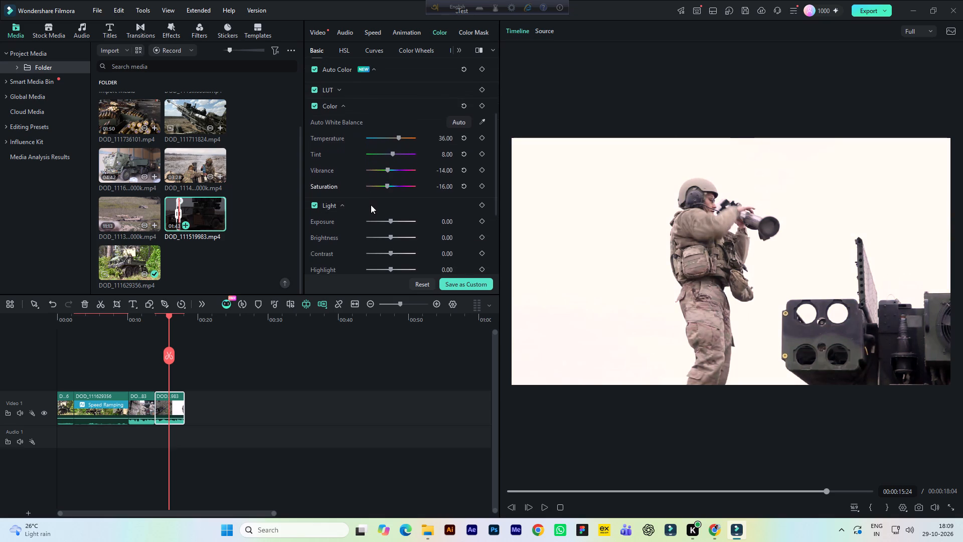
scroll(371, 205, "down", 1)
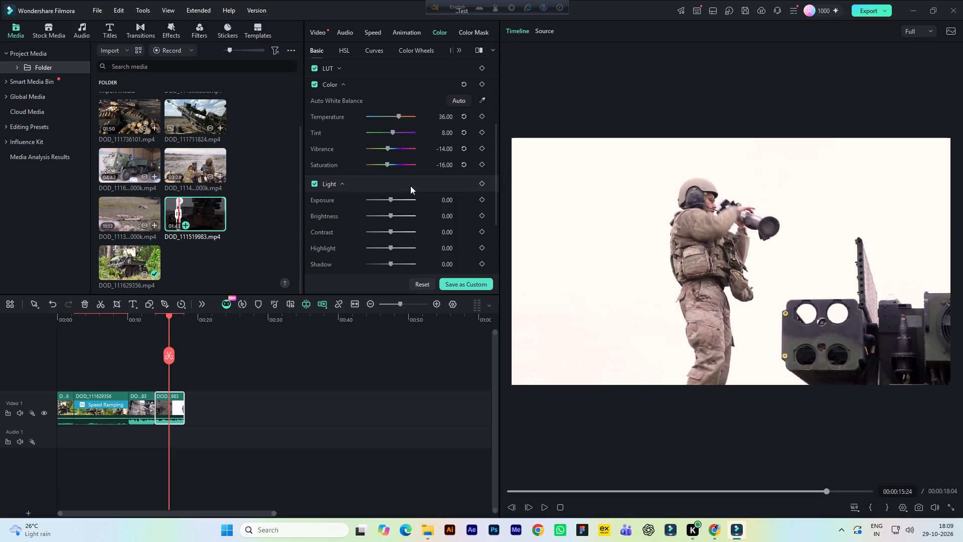
left_click(392, 216)
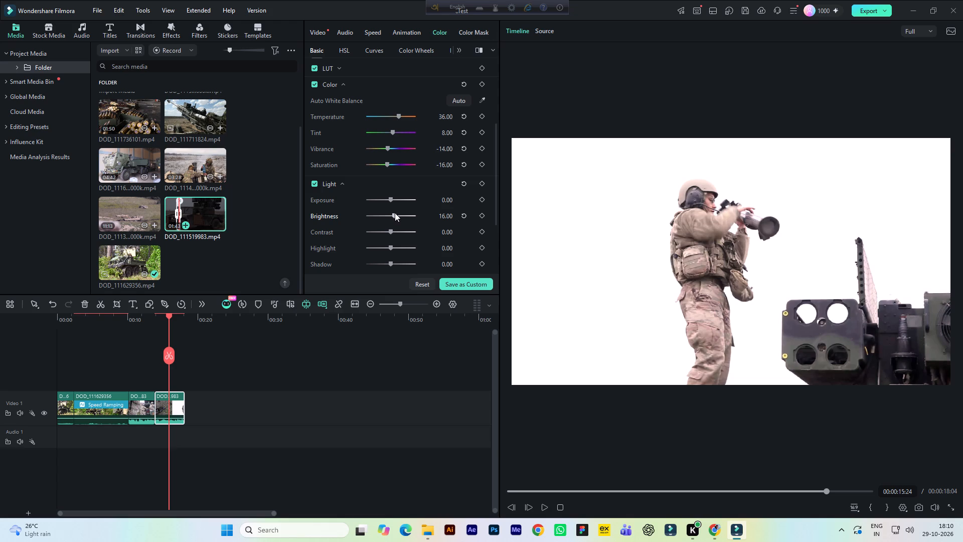
left_click_drag(392, 232, 408, 233)
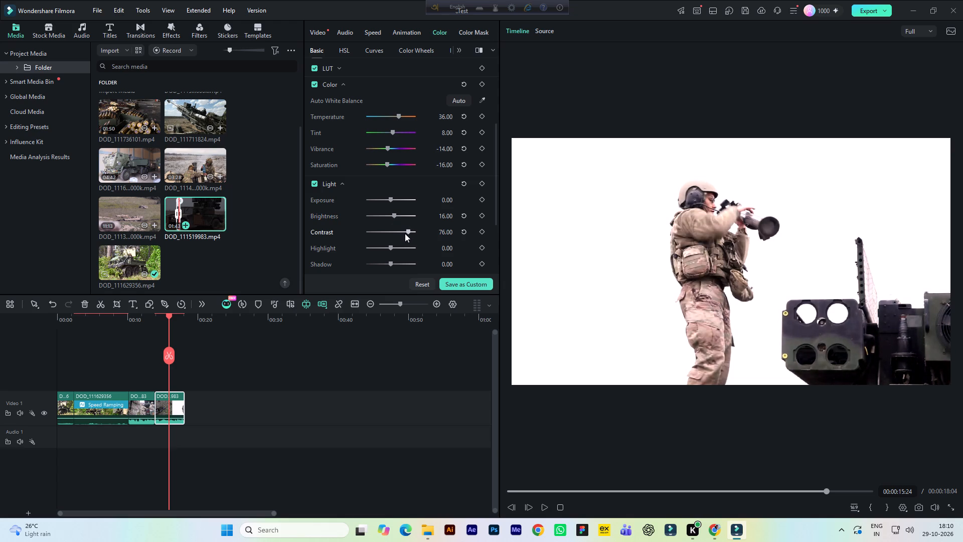
scroll(409, 228, "down", 1)
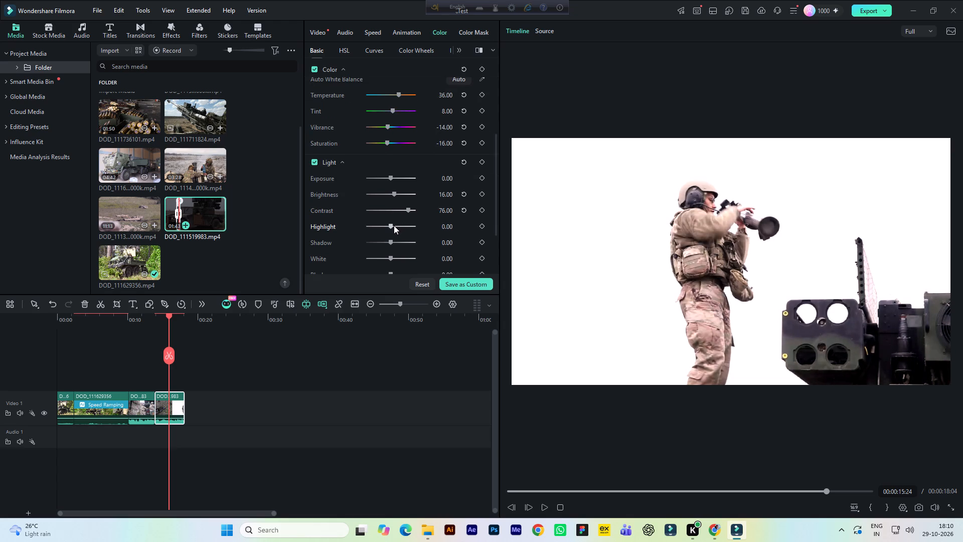
left_click_drag(392, 226, 398, 226)
scroll(378, 234, "down", 1)
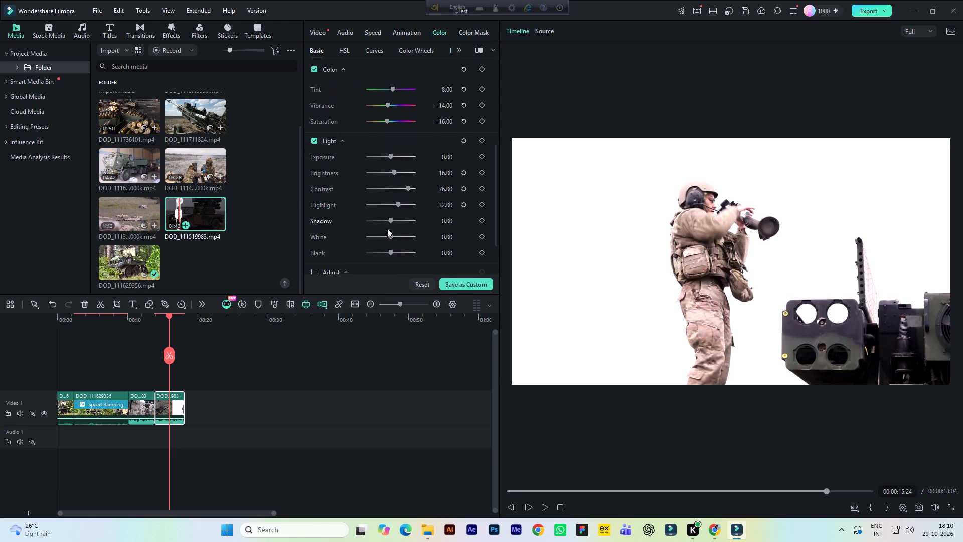
left_click(393, 220)
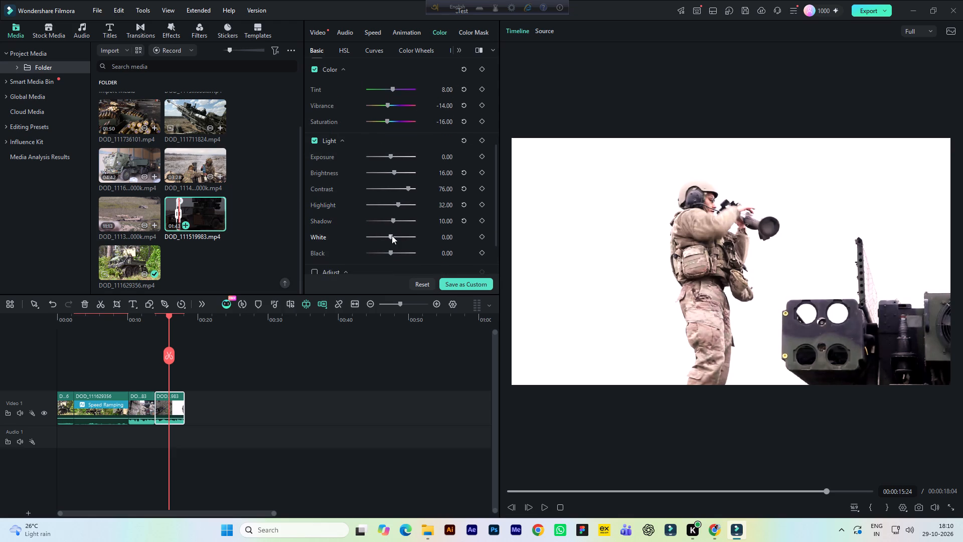
left_click(391, 235)
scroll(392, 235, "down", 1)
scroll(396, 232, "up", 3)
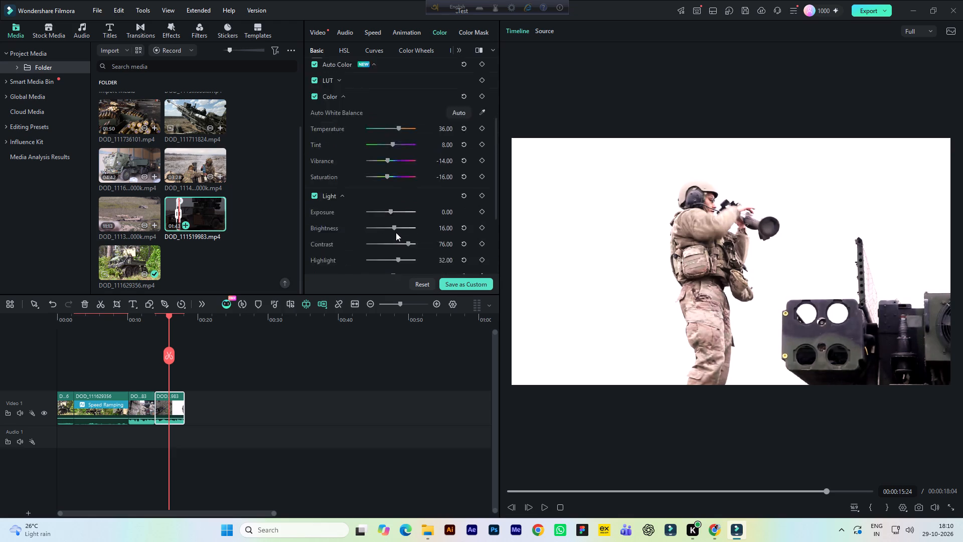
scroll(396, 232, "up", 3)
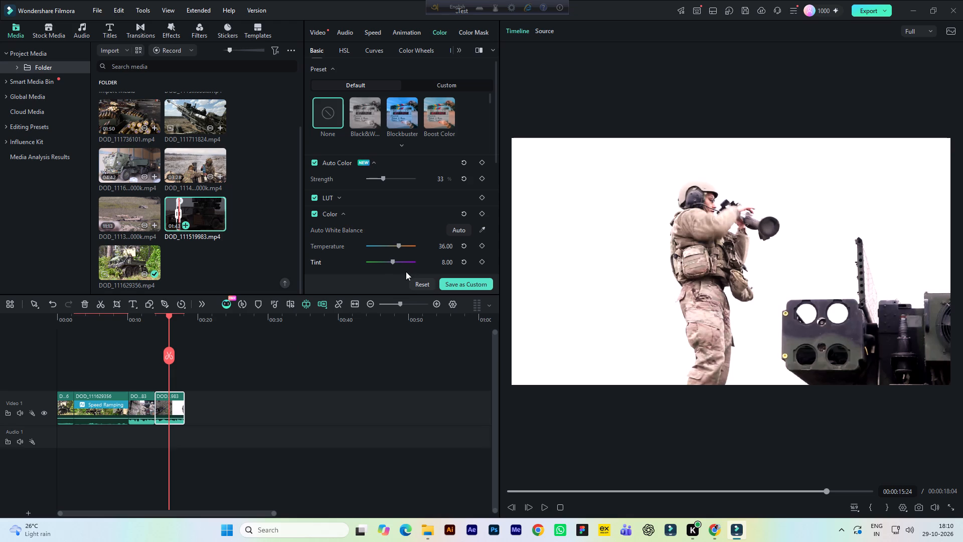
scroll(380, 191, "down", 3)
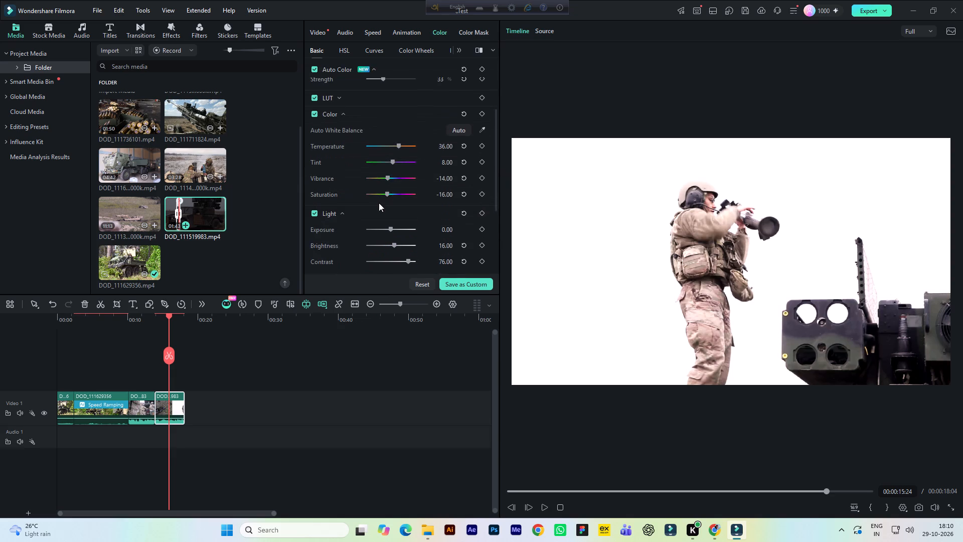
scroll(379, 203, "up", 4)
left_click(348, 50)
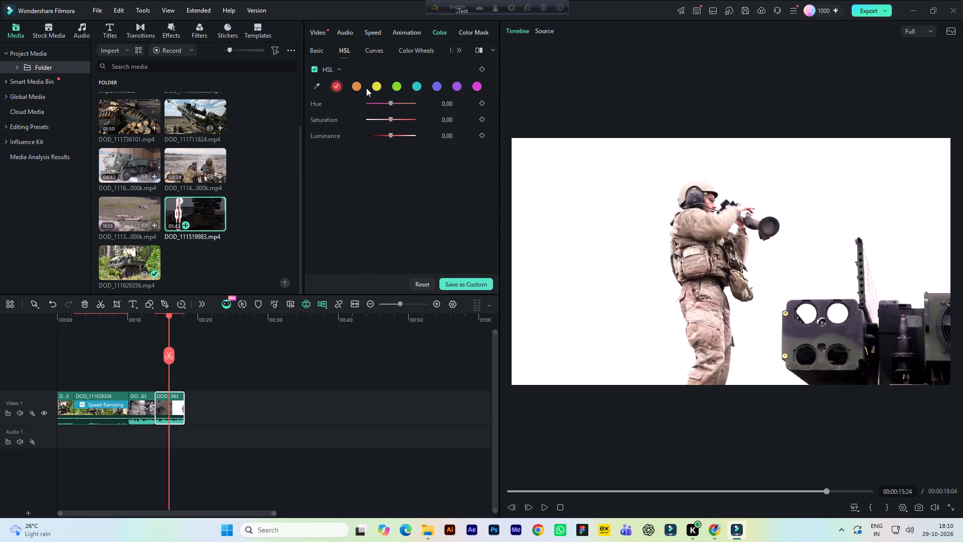
Add a point to the clip's red colour curve and raise the curve in the shadows for a warm red tone.
left_click(378, 54)
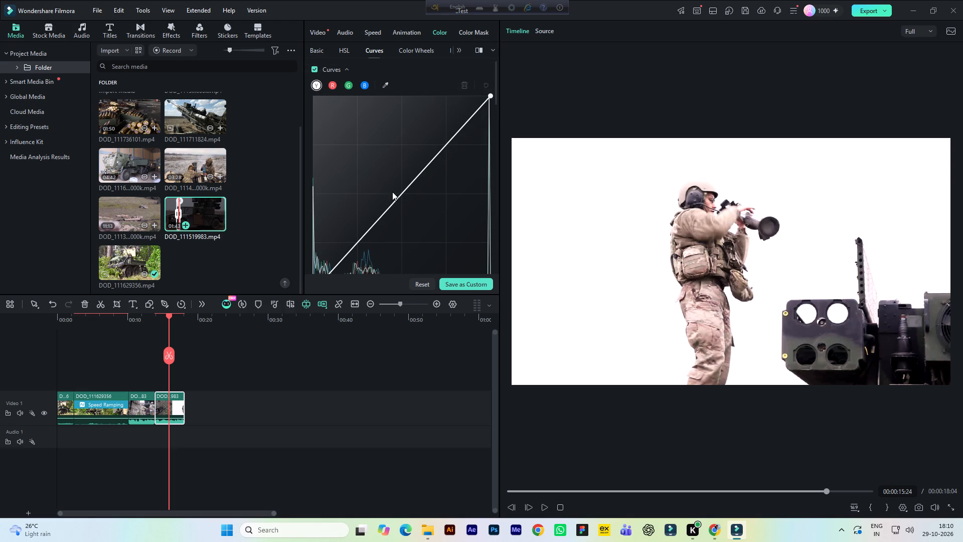
left_click(335, 84)
left_click_drag(411, 184, 402, 177)
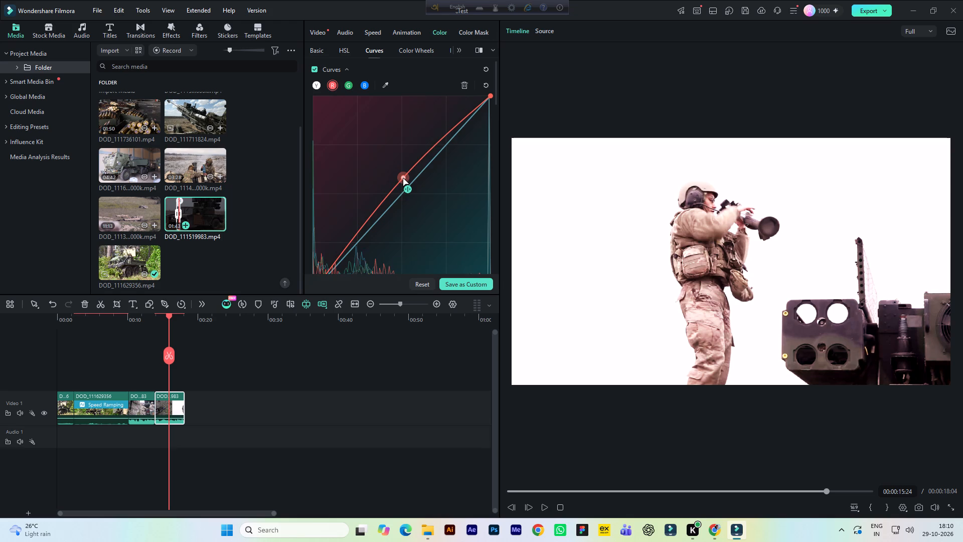
left_click_drag(402, 177, 340, 221)
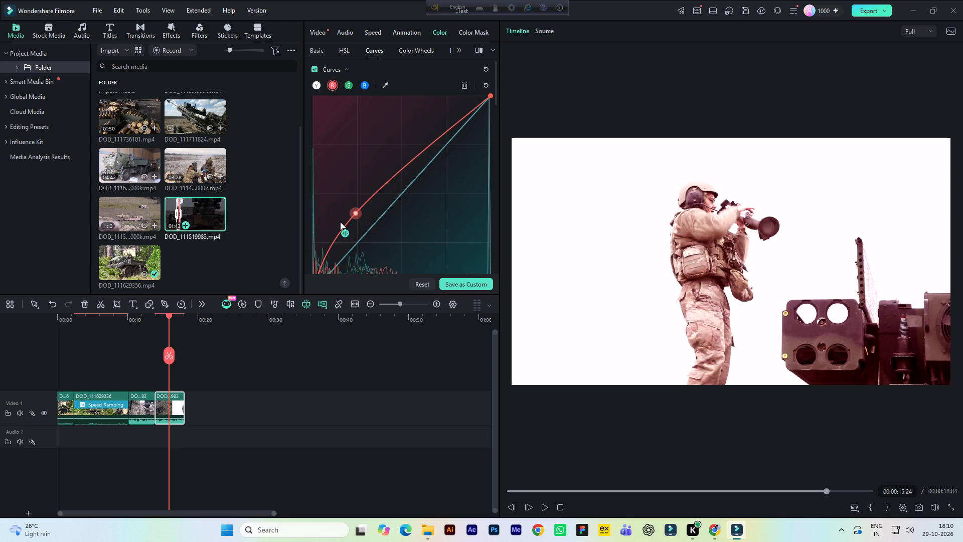
left_click_drag(340, 221, 339, 231)
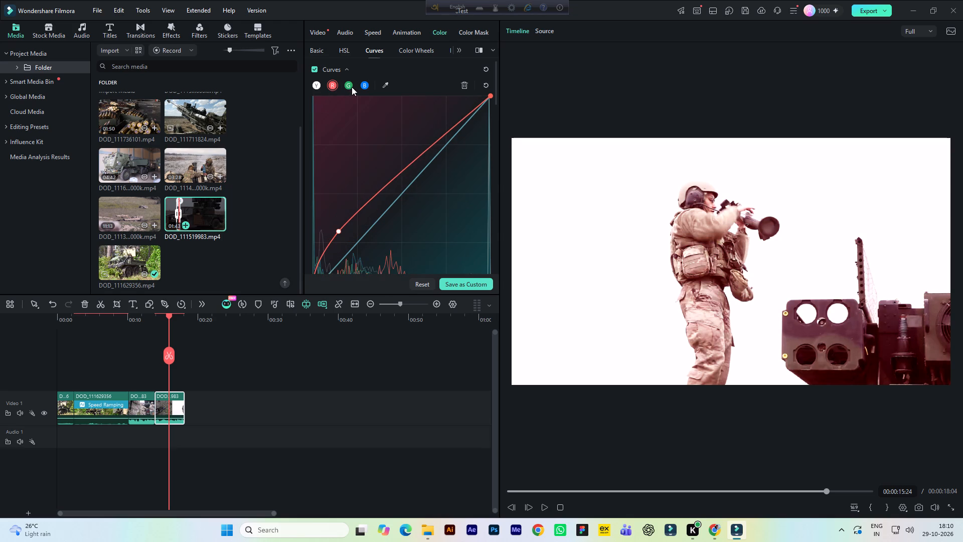
Add a point to the green colour curve and raise it slightly in the lower midtones, keeping it just below the red curve.
left_click(352, 87)
left_click_drag(395, 201, 397, 192)
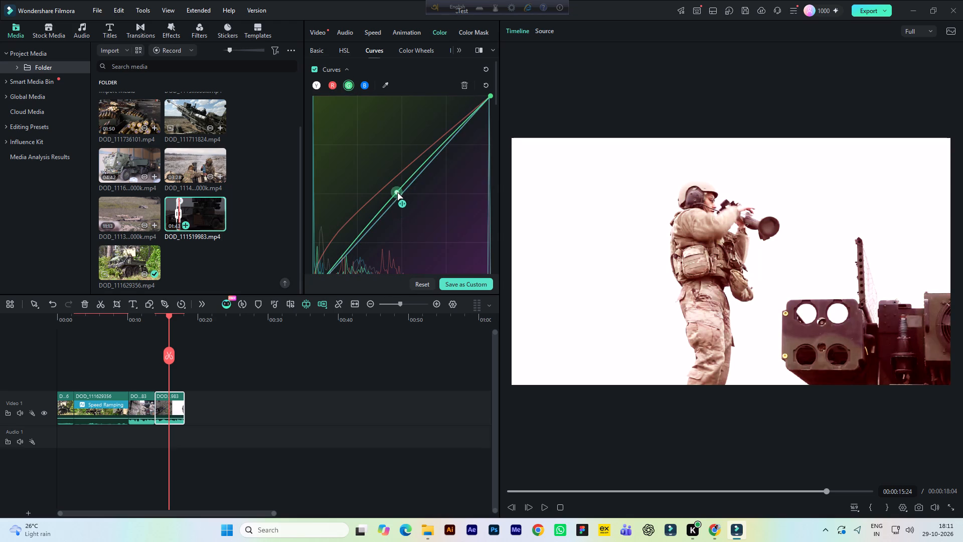
left_click_drag(397, 192, 370, 218)
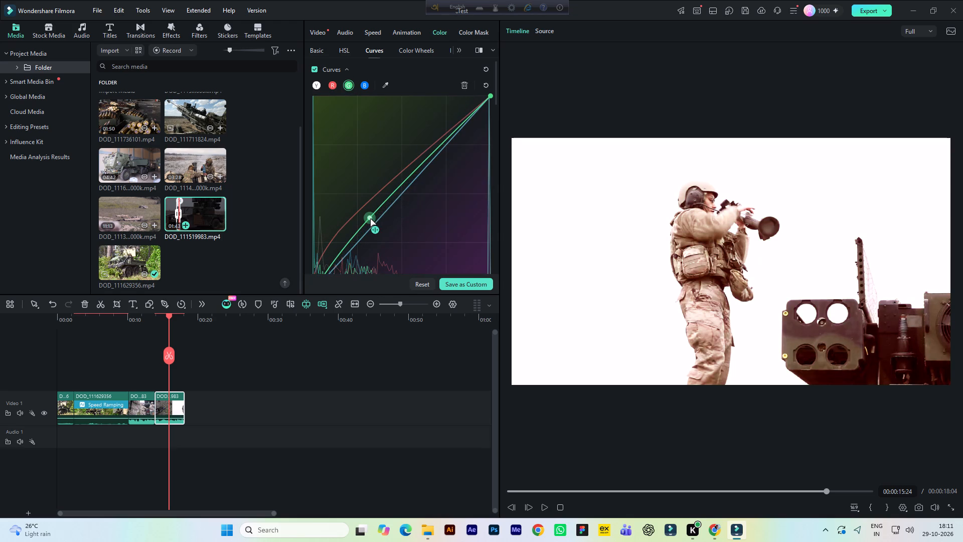
left_click_drag(370, 218, 359, 221)
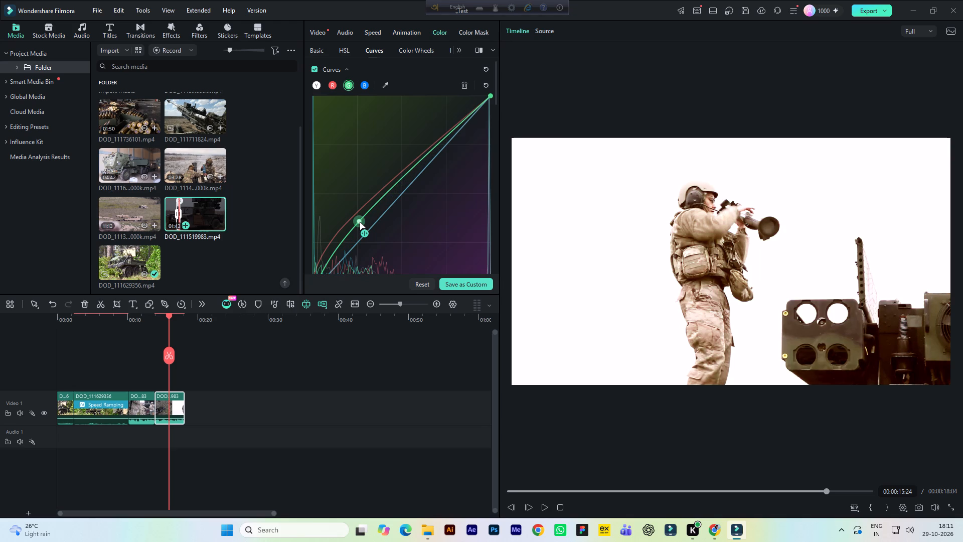
left_click_drag(359, 221, 365, 227)
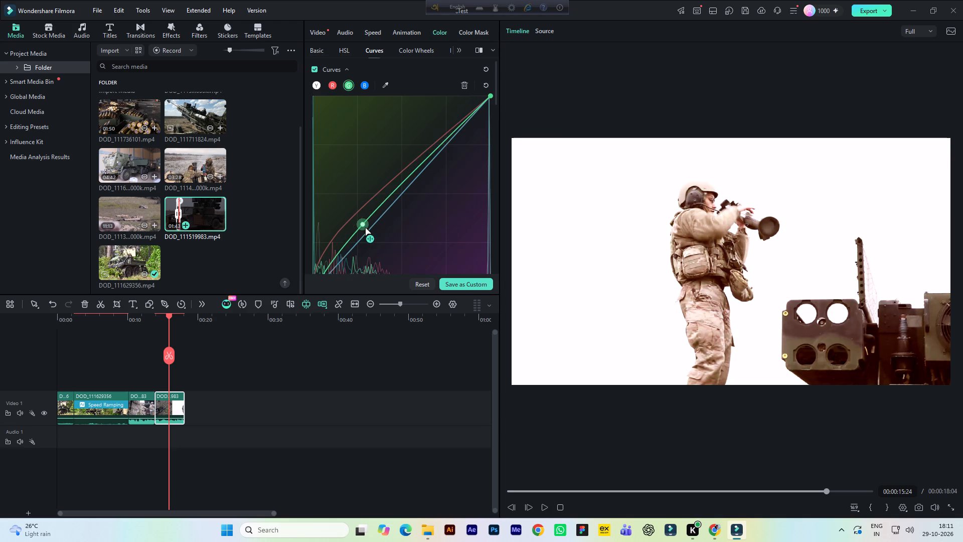
left_click_drag(365, 227, 375, 215)
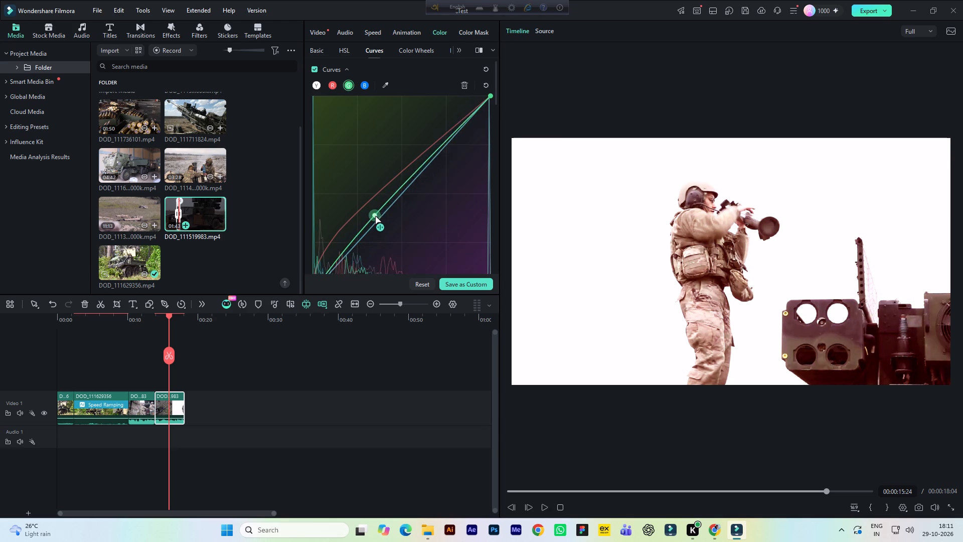
left_click_drag(375, 215, 376, 204)
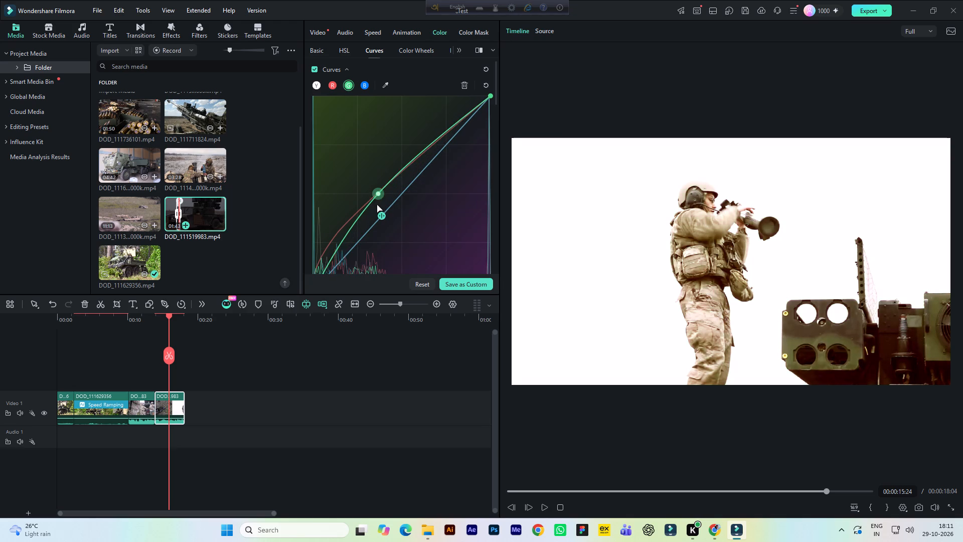
left_click_drag(376, 204, 377, 210)
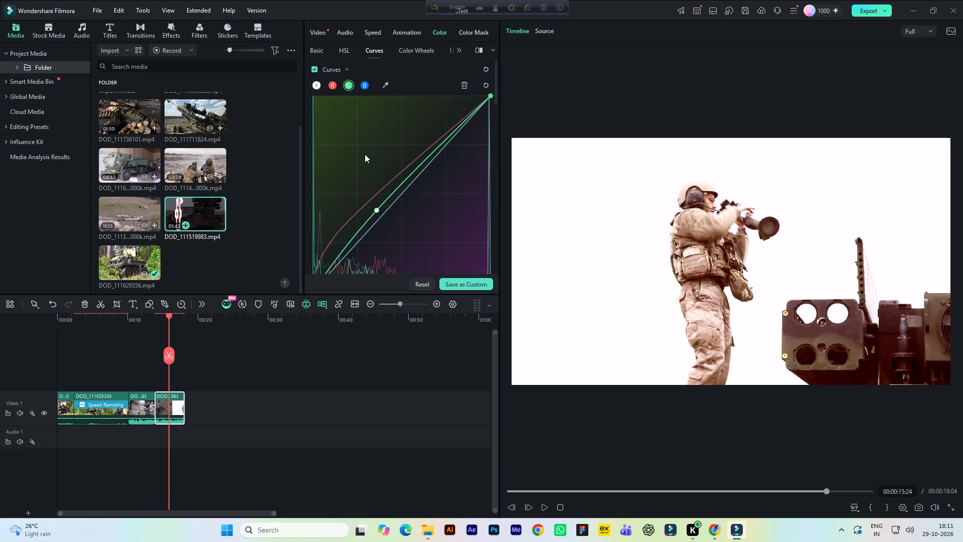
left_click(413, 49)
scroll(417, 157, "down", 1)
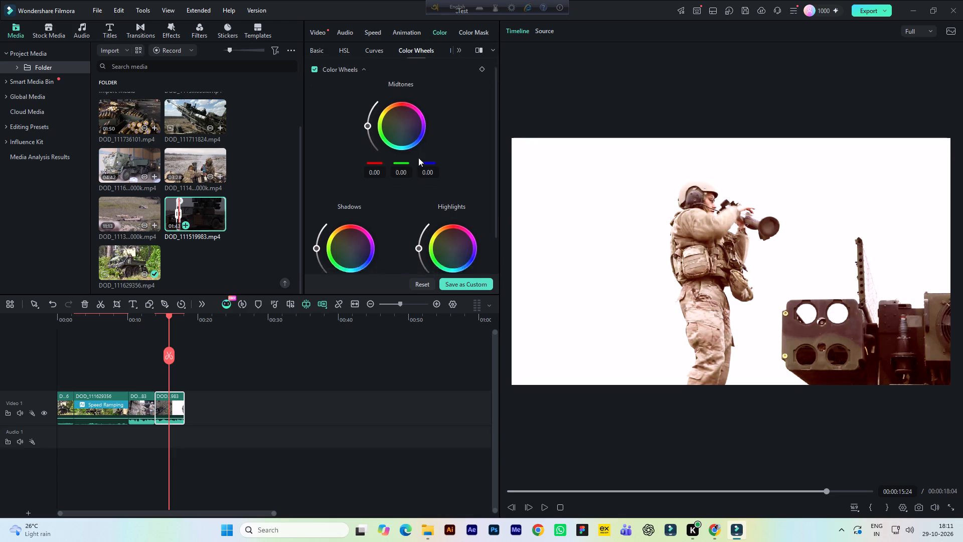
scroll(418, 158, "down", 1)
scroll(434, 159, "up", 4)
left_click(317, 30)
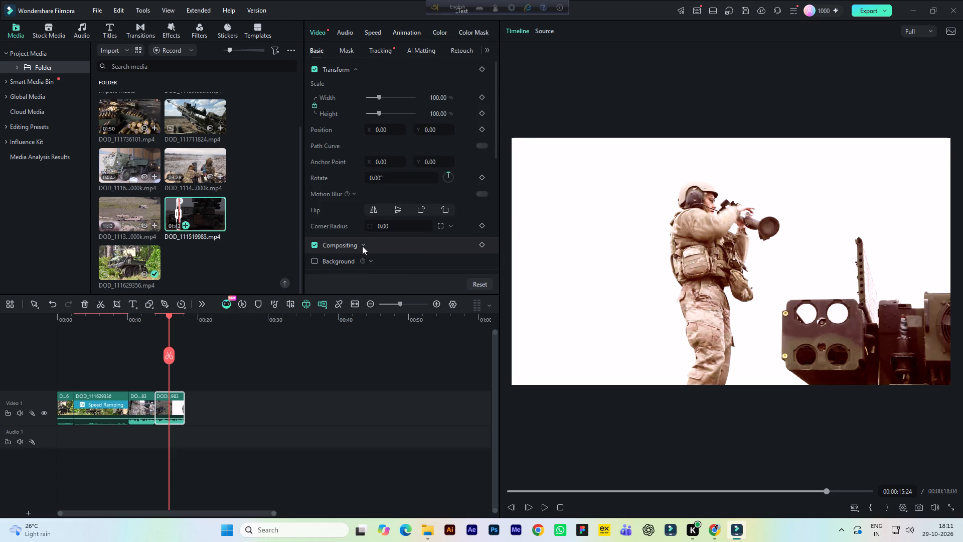
Save the project.
key("ctrl+s")
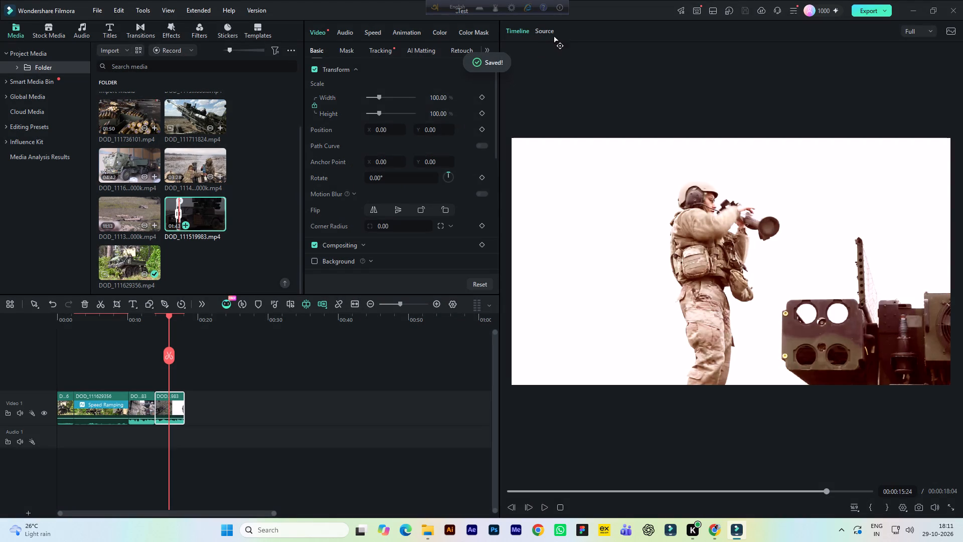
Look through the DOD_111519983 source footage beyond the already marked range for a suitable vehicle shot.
left_click(555, 30)
left_click(548, 31)
key("space")
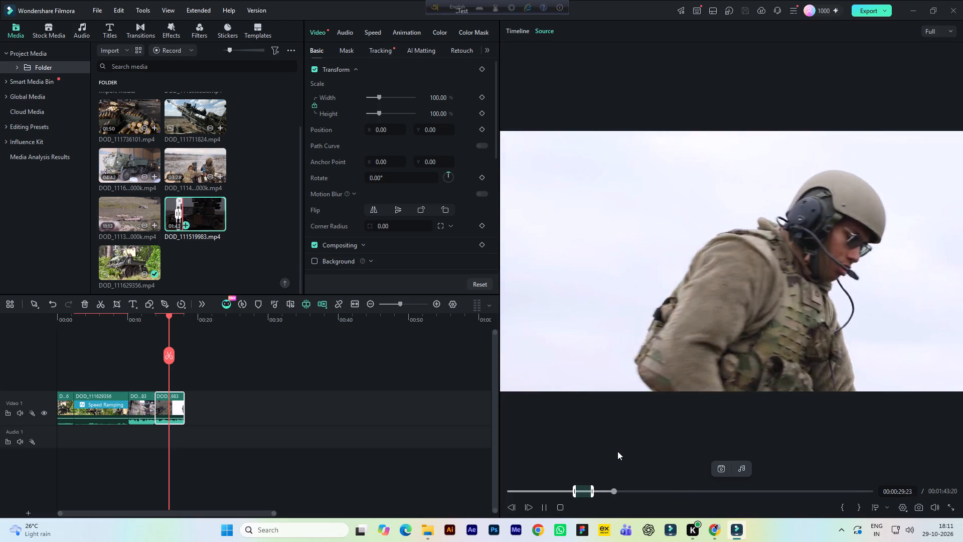
left_click(627, 491)
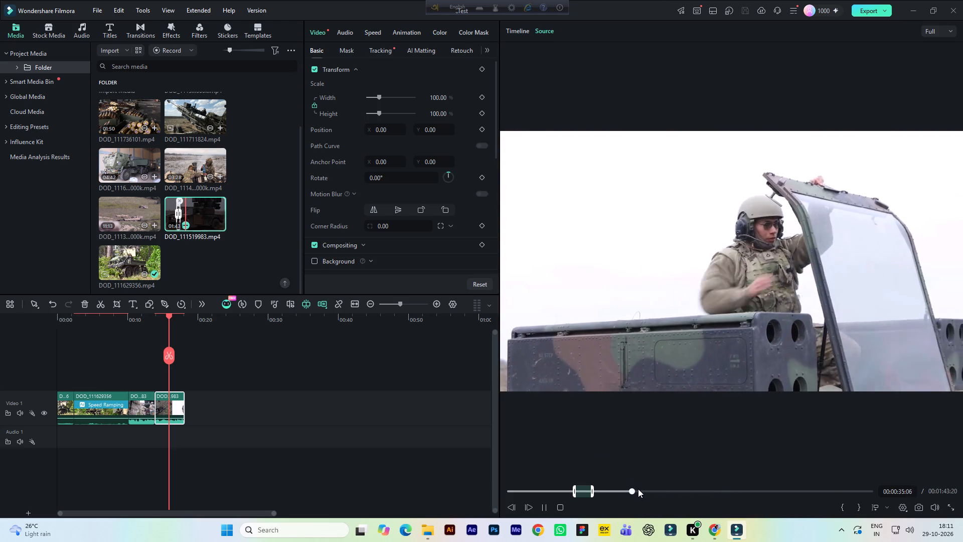
left_click(638, 489)
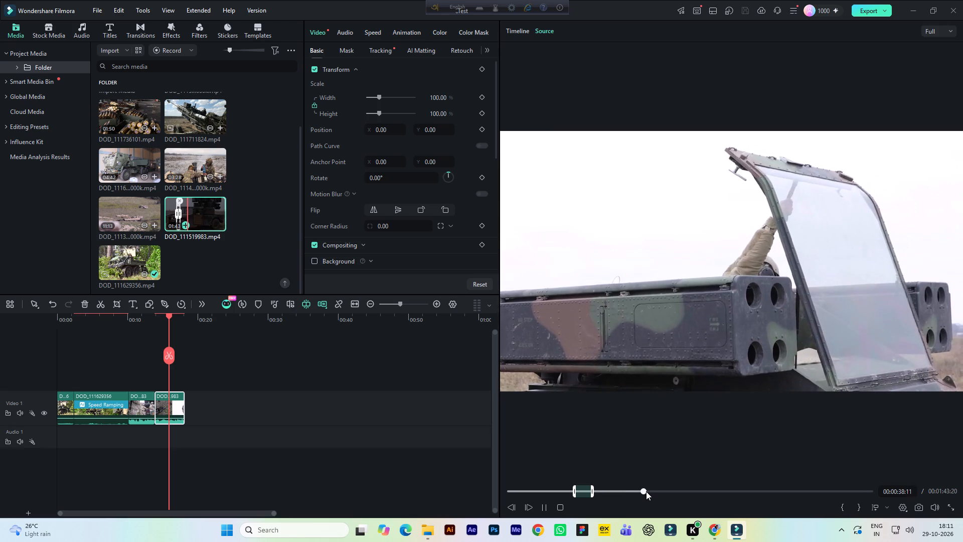
left_click(651, 492)
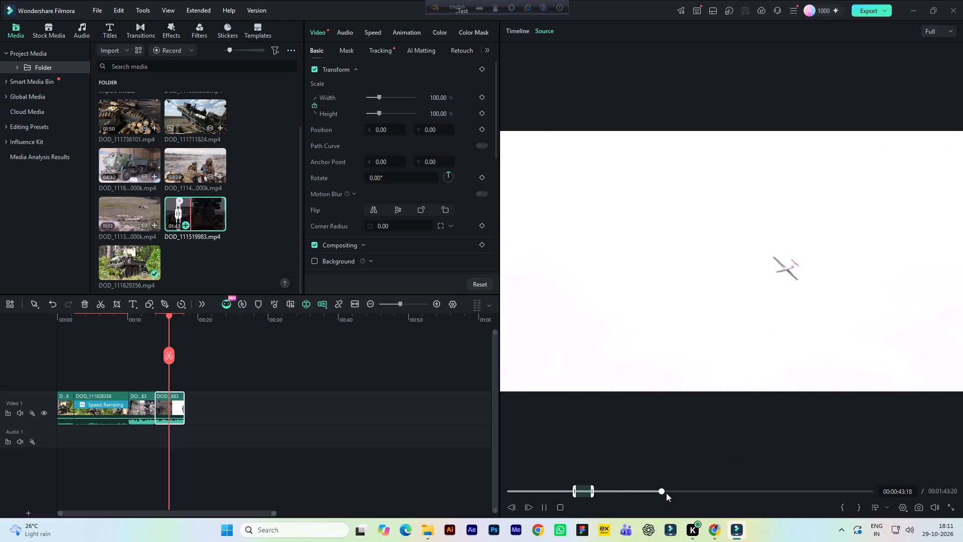
left_click(666, 493)
left_click(672, 489)
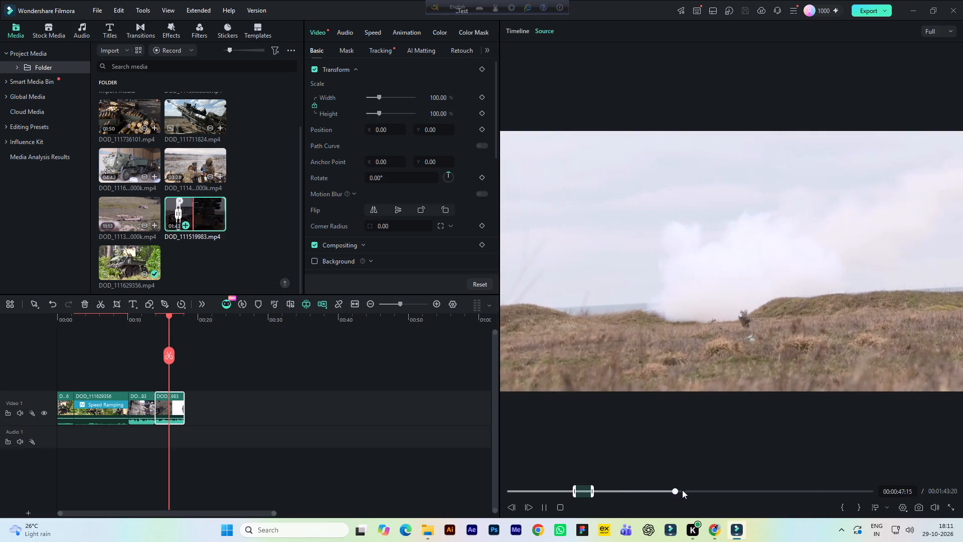
left_click(683, 490)
left_click(693, 490)
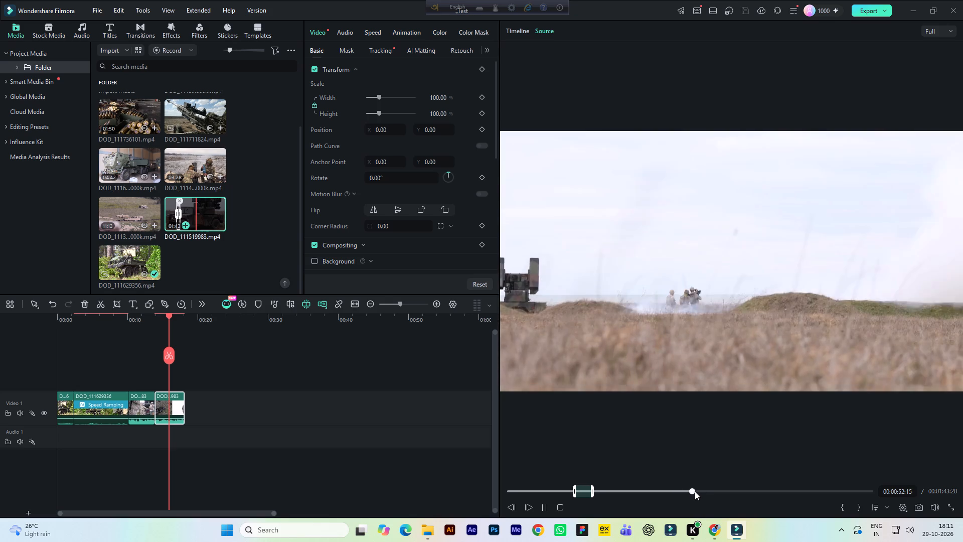
key("space")
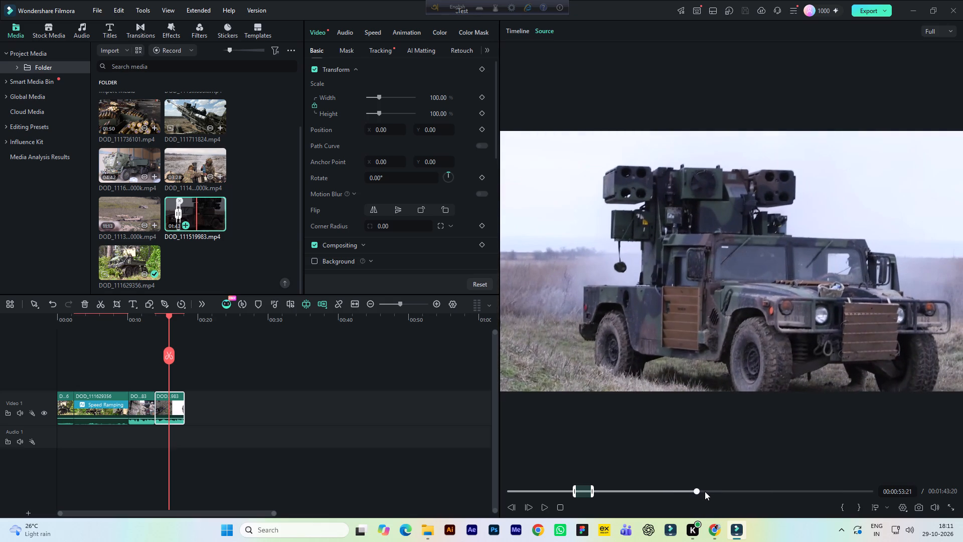
key("space")
key("space")
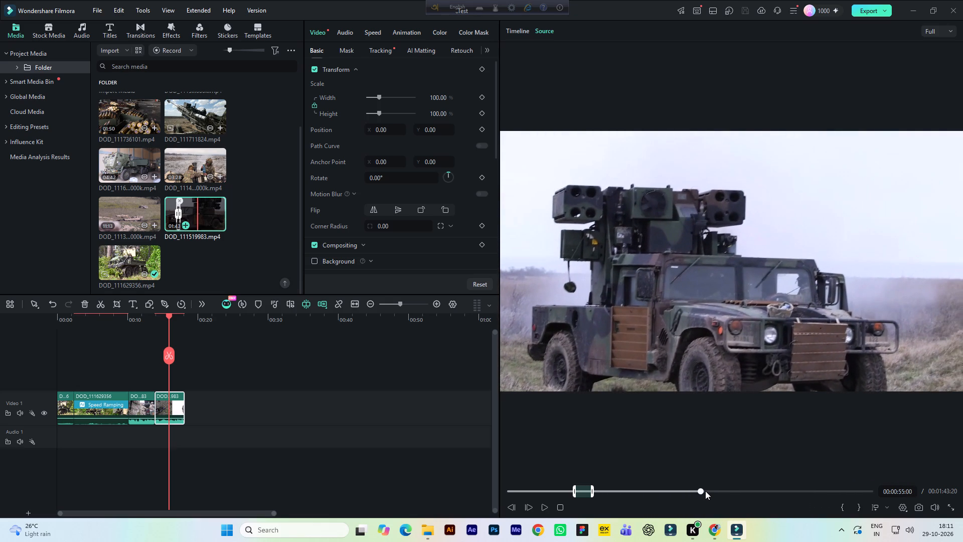
key("space")
left_click(705, 491)
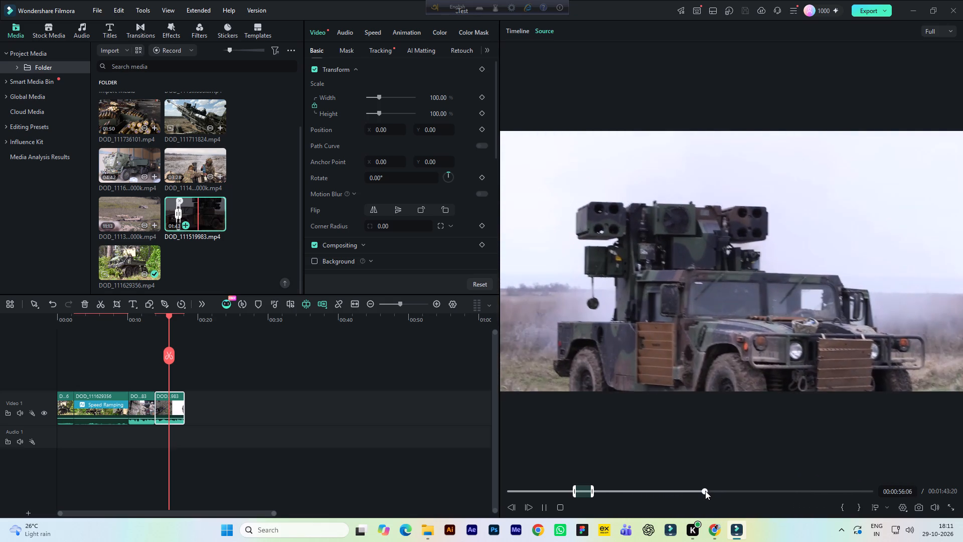
left_click(714, 489)
key("space")
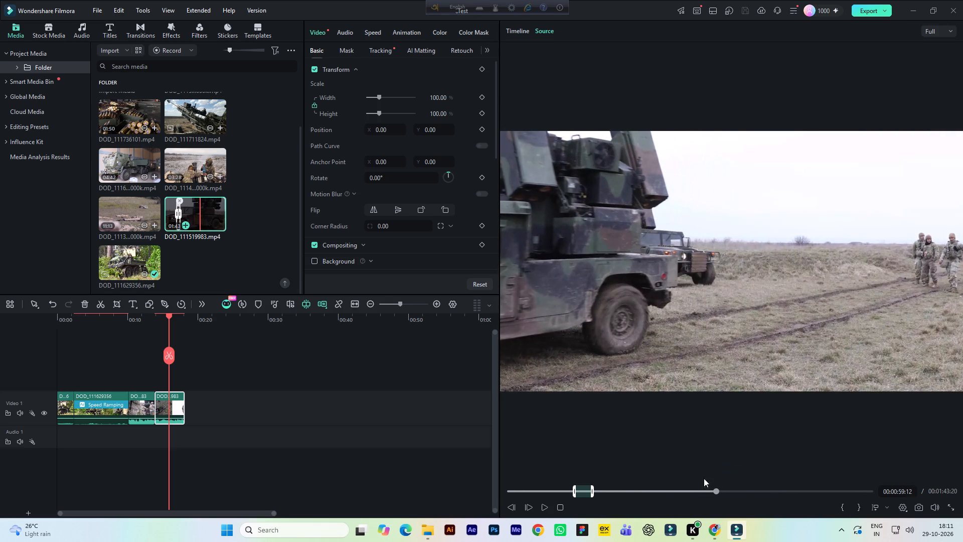
left_click(706, 492)
left_click(697, 494)
key("space")
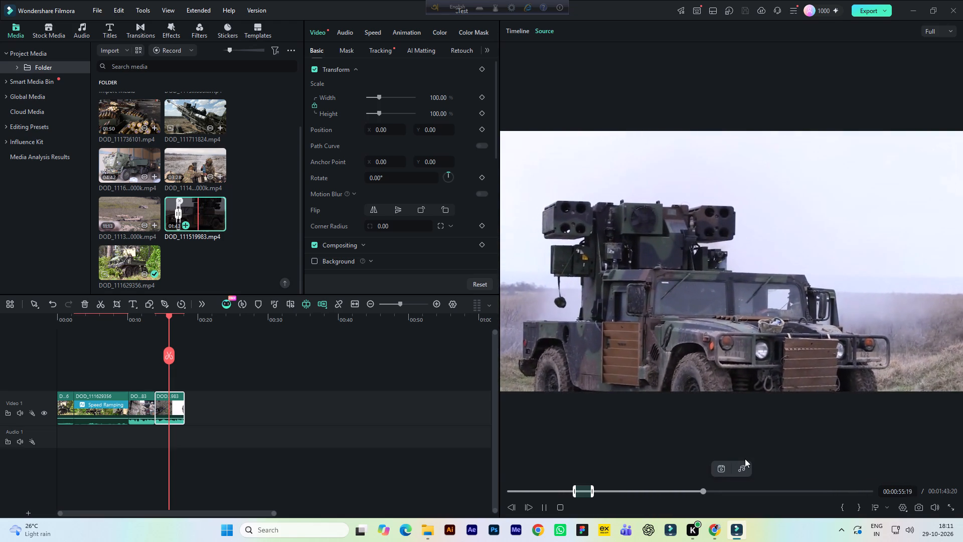
key("space")
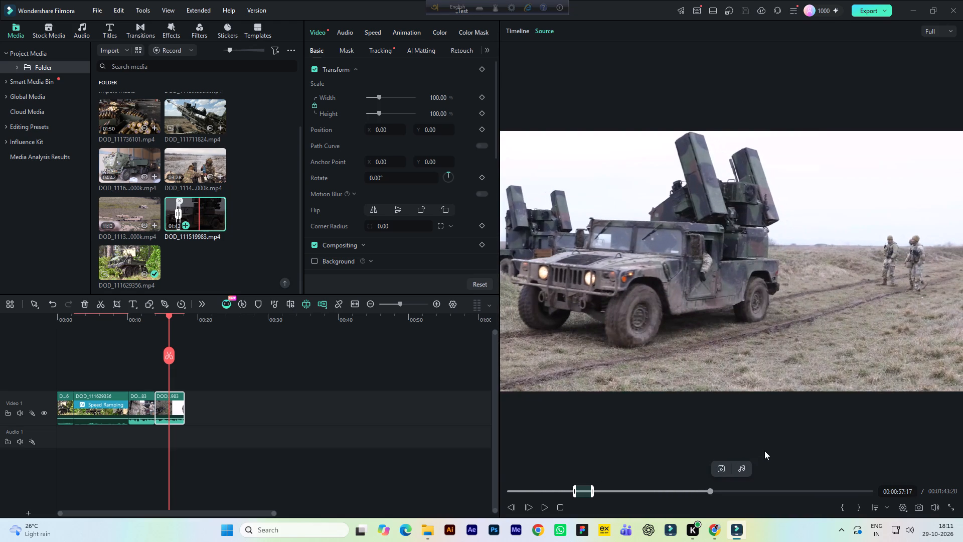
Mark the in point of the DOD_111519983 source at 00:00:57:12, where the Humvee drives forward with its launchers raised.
left_click(708, 492)
key("space")
key("space")
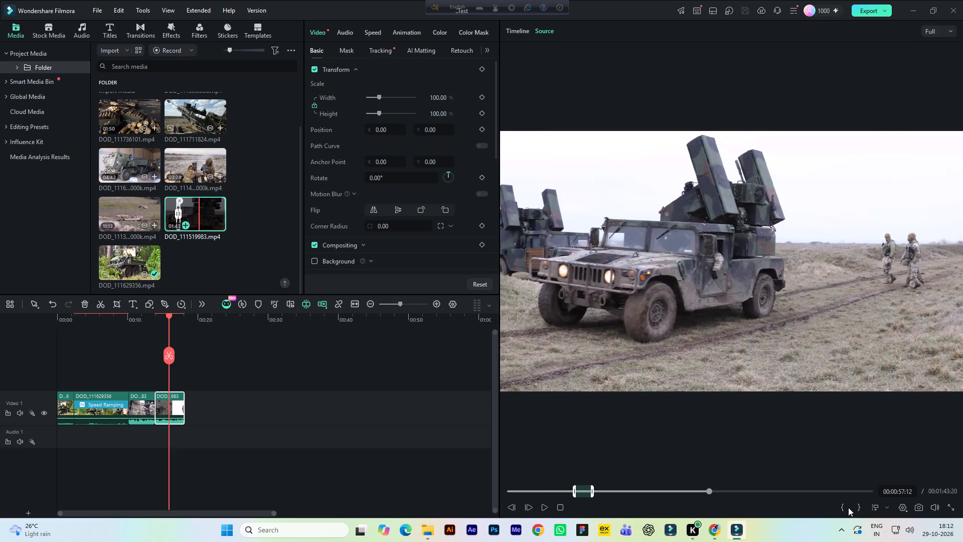
left_click(846, 506)
Play the Humvee shot through and mark its out point at 00:01:10:17, just before the cut to the open field.
key("space")
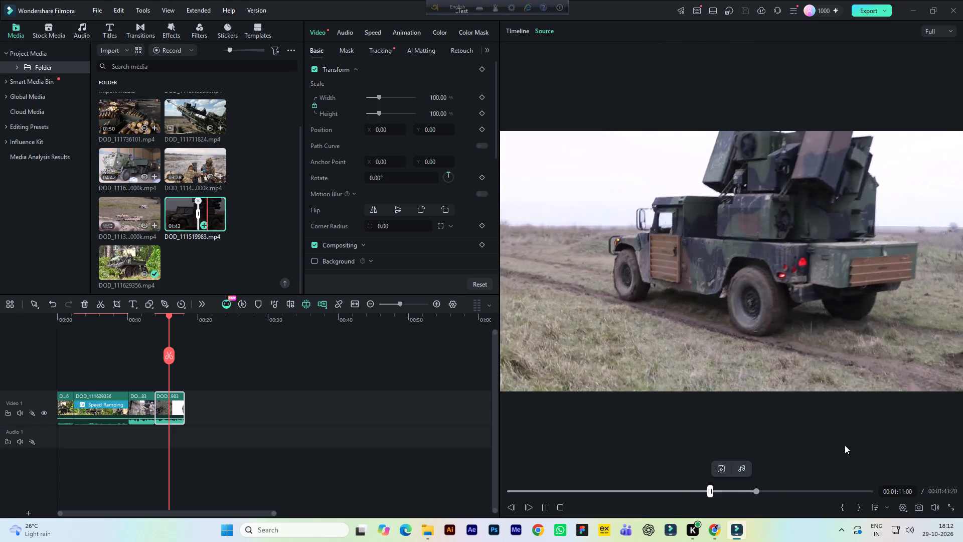
key("space")
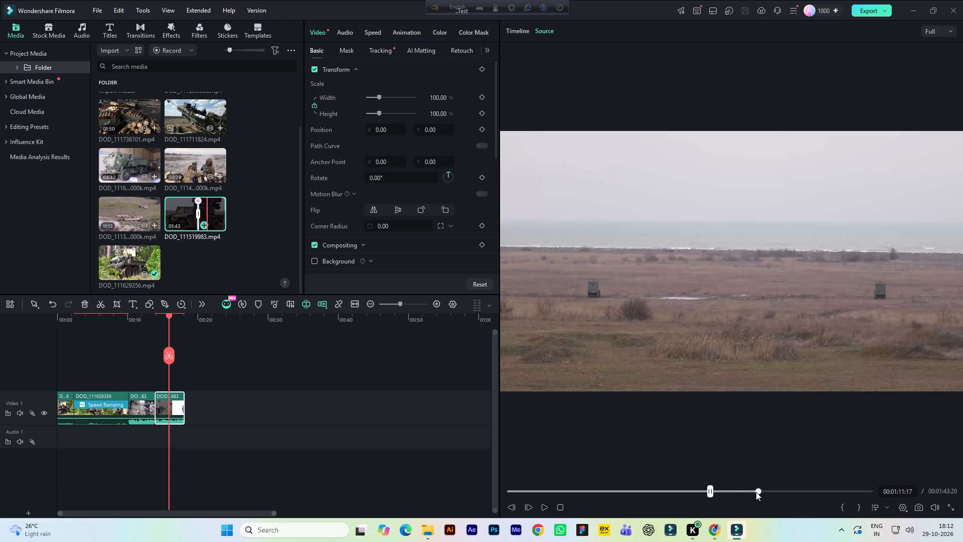
left_click(759, 491)
left_click(757, 490)
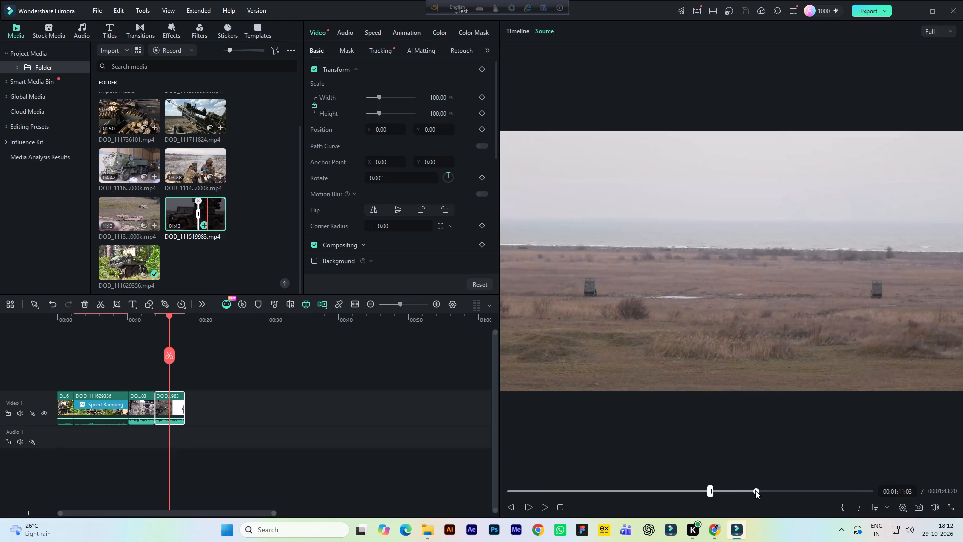
left_click(755, 490)
left_click(860, 504)
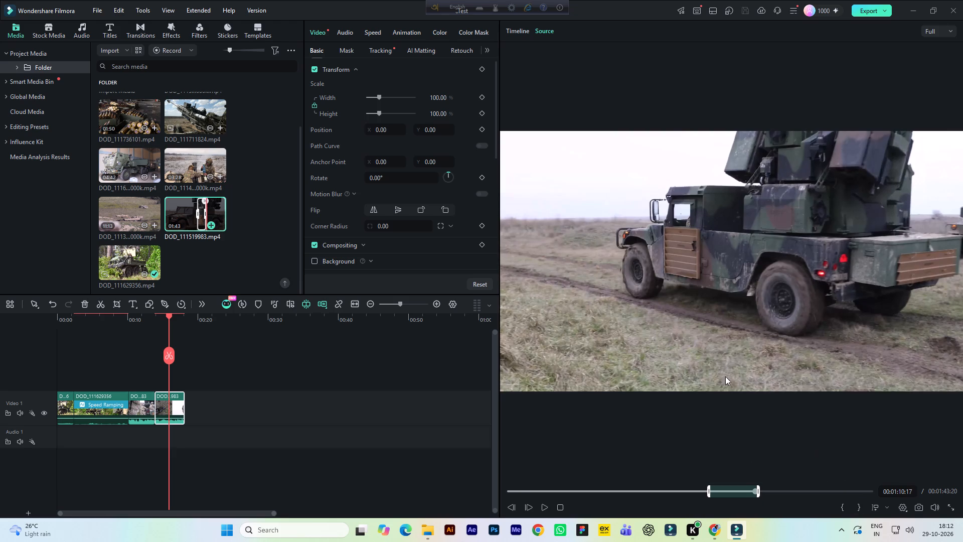
Place the marked Humvee shot on Video 1 directly after the last clip, keeping the current 1920x1080 25fps project settings.
left_click_drag(701, 343, 393, 419)
left_click(528, 287)
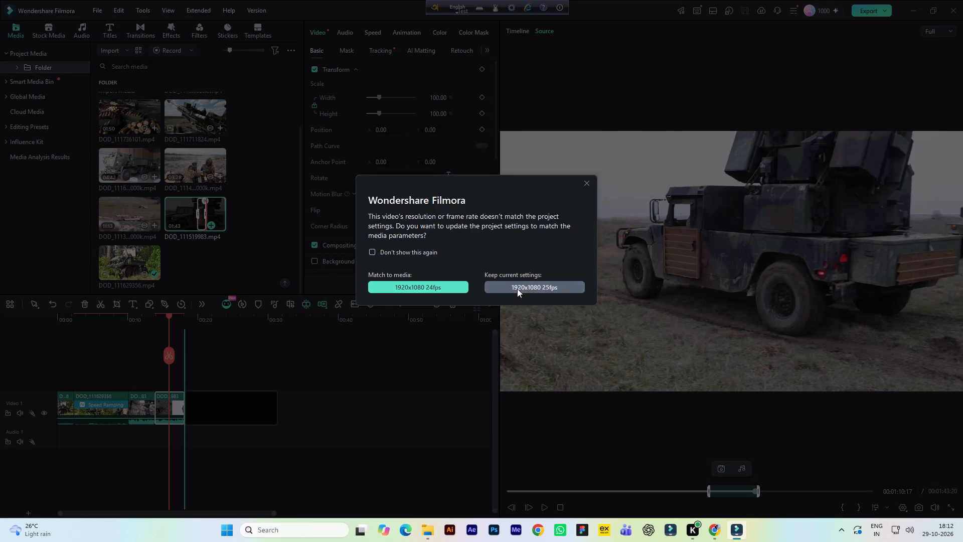
Review the added Humvee clip on the timeline at several points along its length.
key("space")
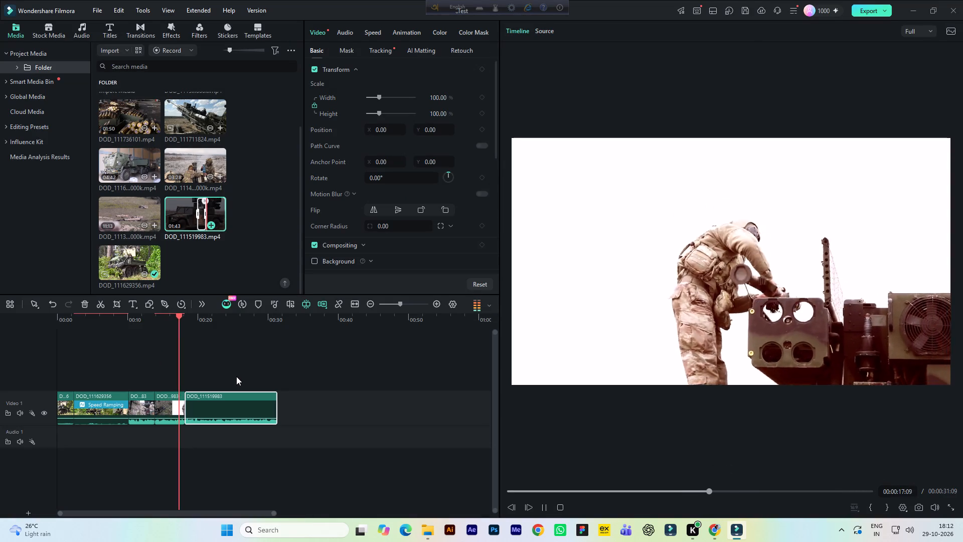
key("space")
left_click(226, 408)
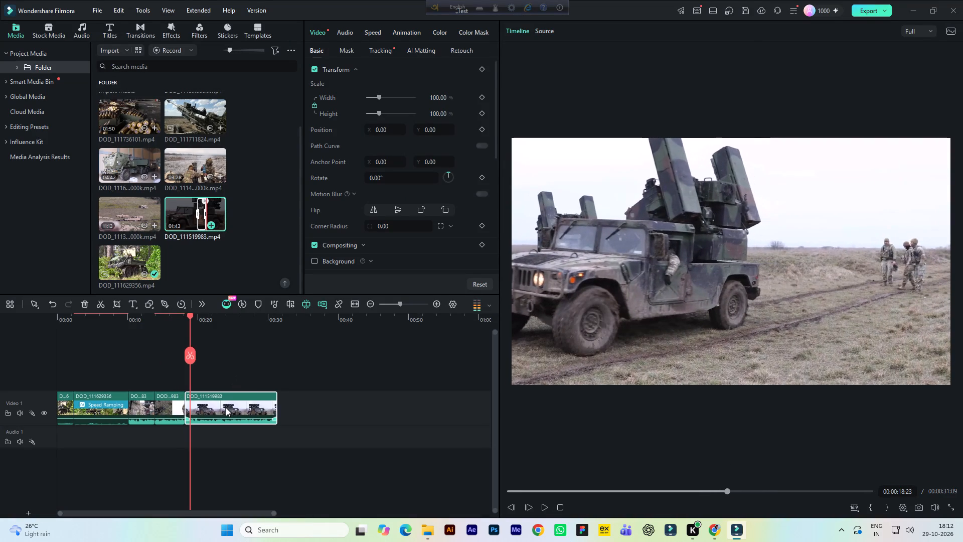
key("space")
key("space")
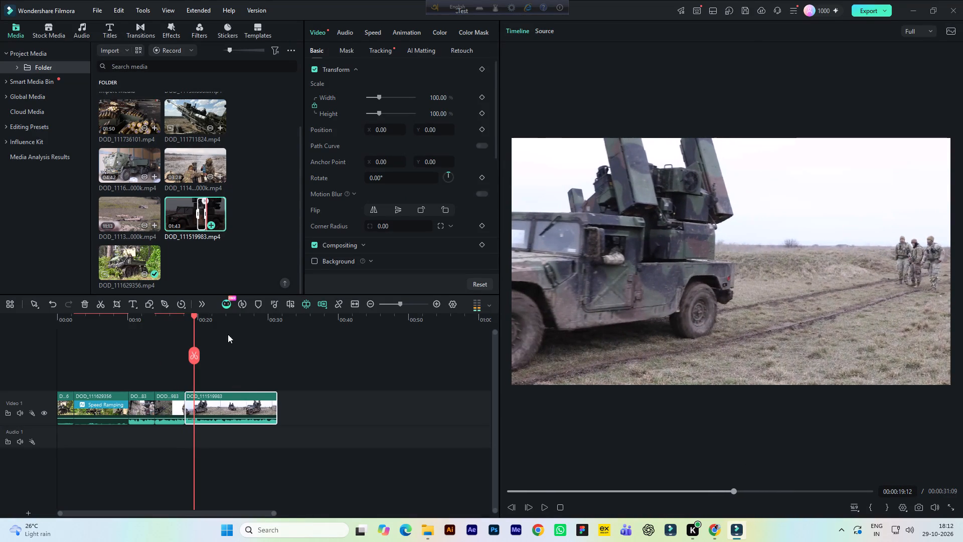
left_click(222, 323)
left_click(236, 321)
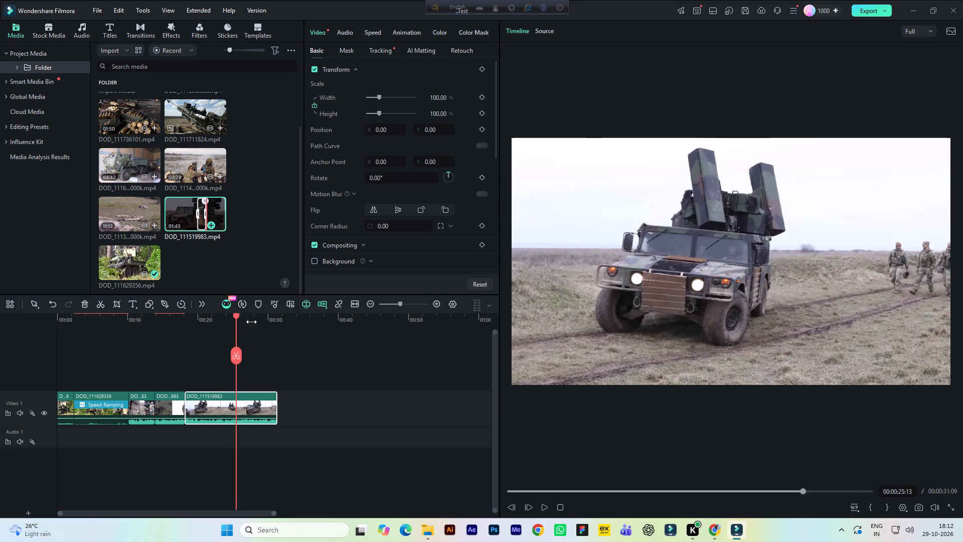
left_click(254, 322)
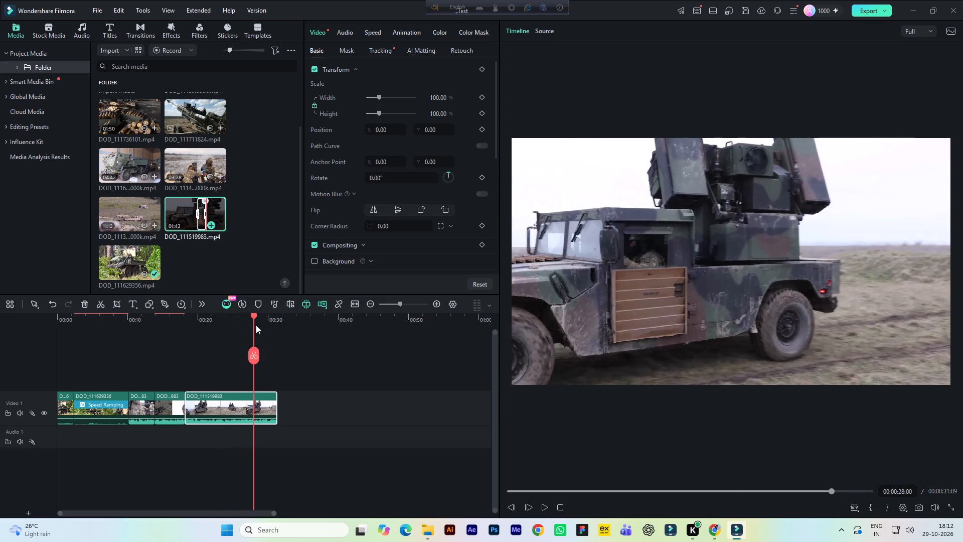
left_click(251, 316)
left_click(250, 314)
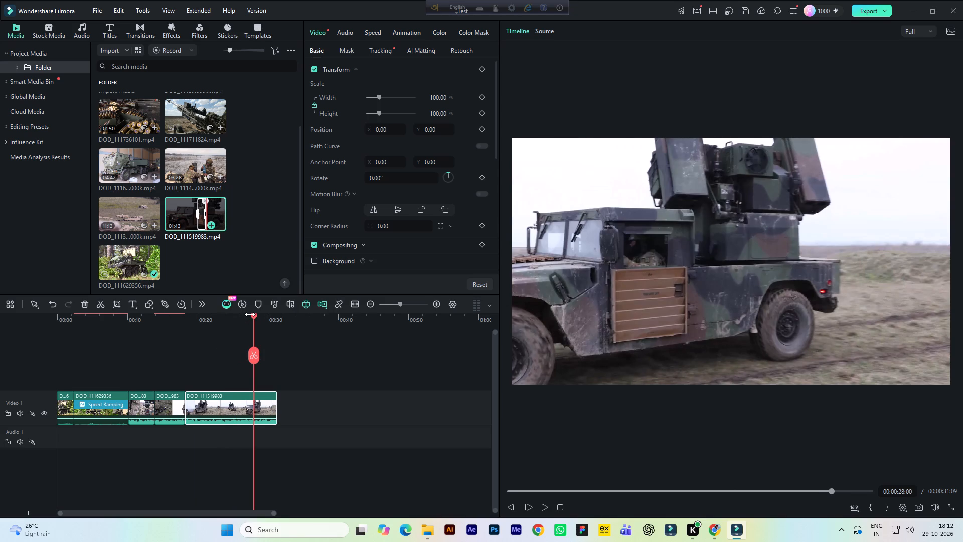
With the playhead at 00:00:26:22, set the Humvee clip's colour values to temperature 21, vibrance 21 and saturation 16.
left_click(246, 316)
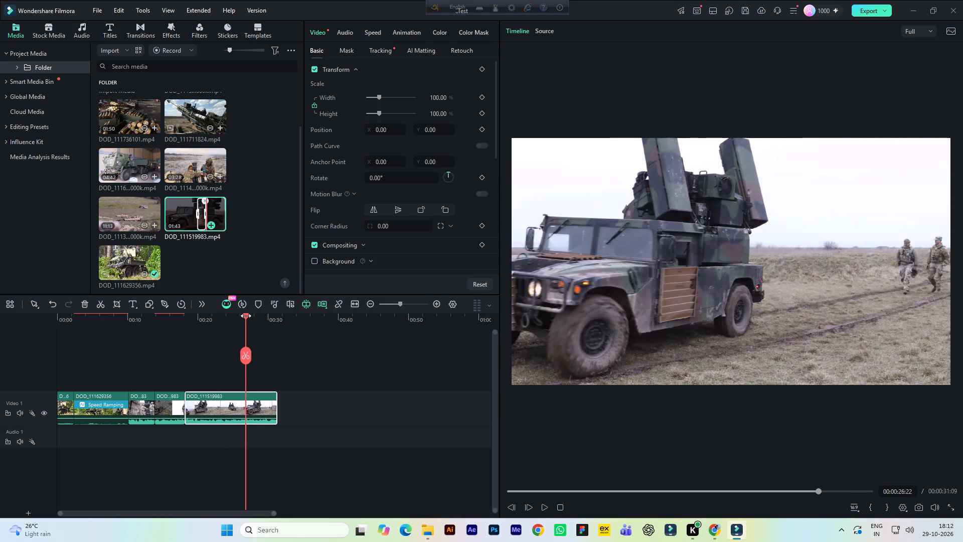
left_click(438, 32)
scroll(451, 169, "down", 1)
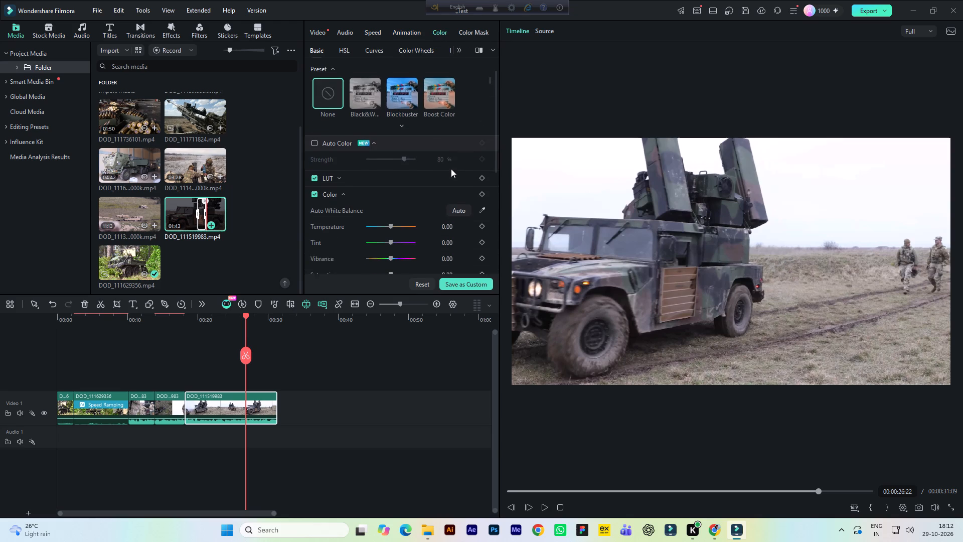
scroll(451, 171, "down", 2)
left_click(450, 183)
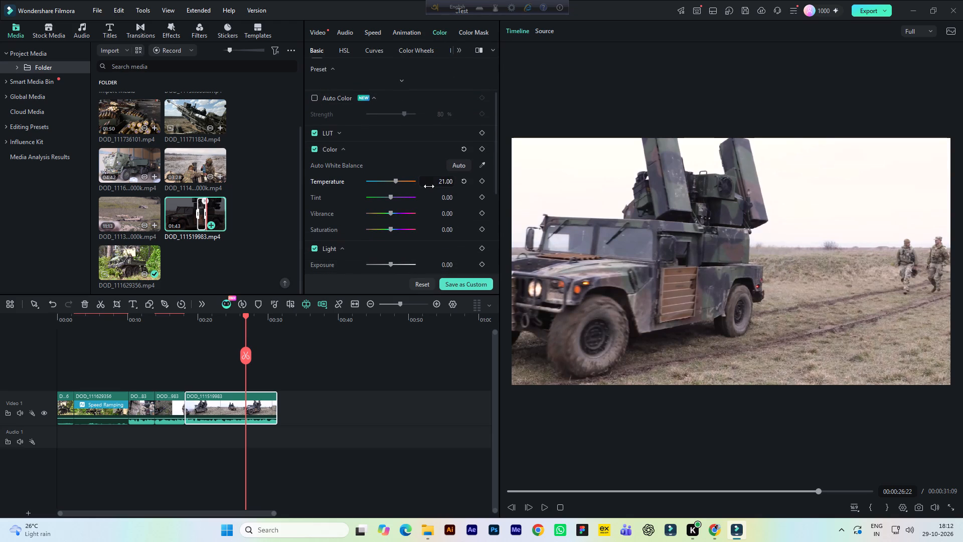
left_click(441, 215)
scroll(441, 215, "down", 1)
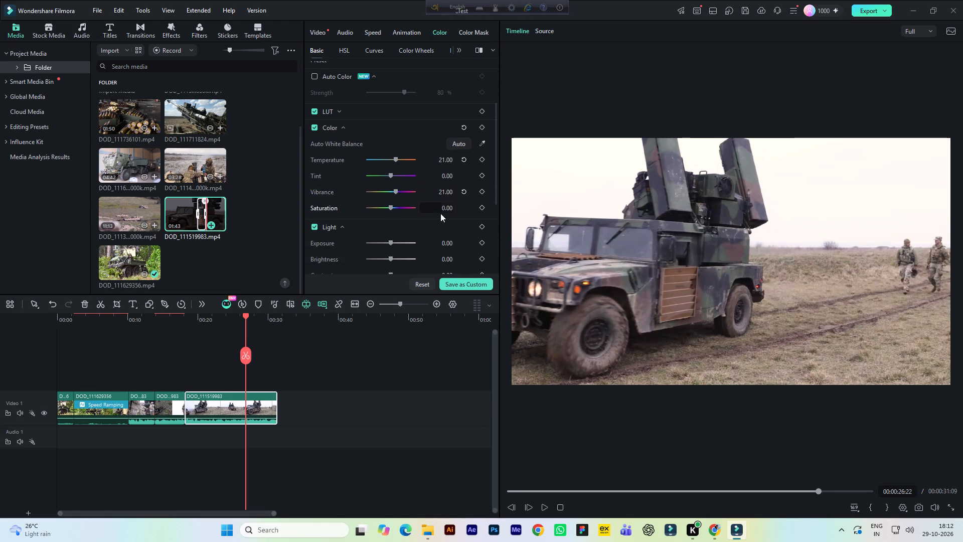
left_click(444, 210)
Set the Humvee clip's light values to brightness 10, contrast 19, highlight 10, shadow 11 and white 12.
scroll(442, 211, "down", 1)
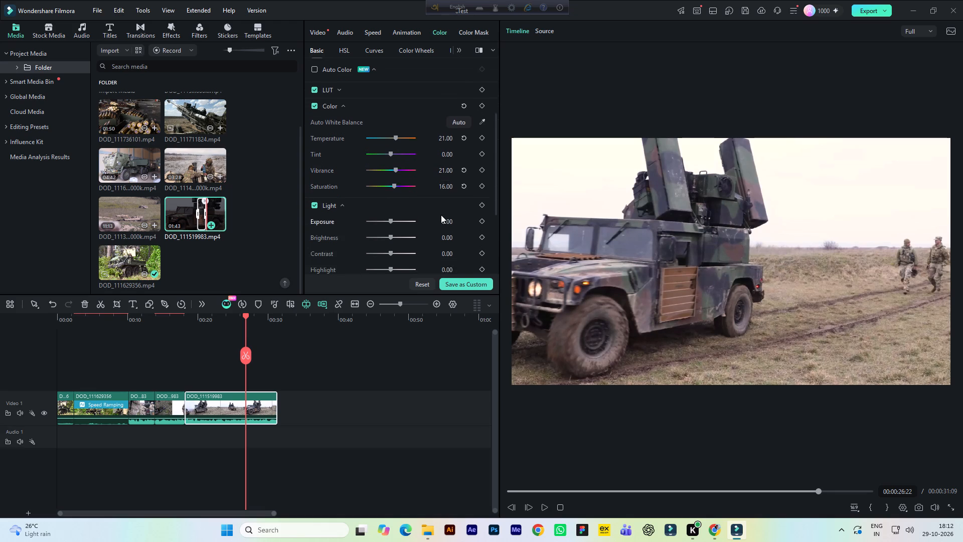
scroll(441, 215, "down", 1)
left_click(444, 218)
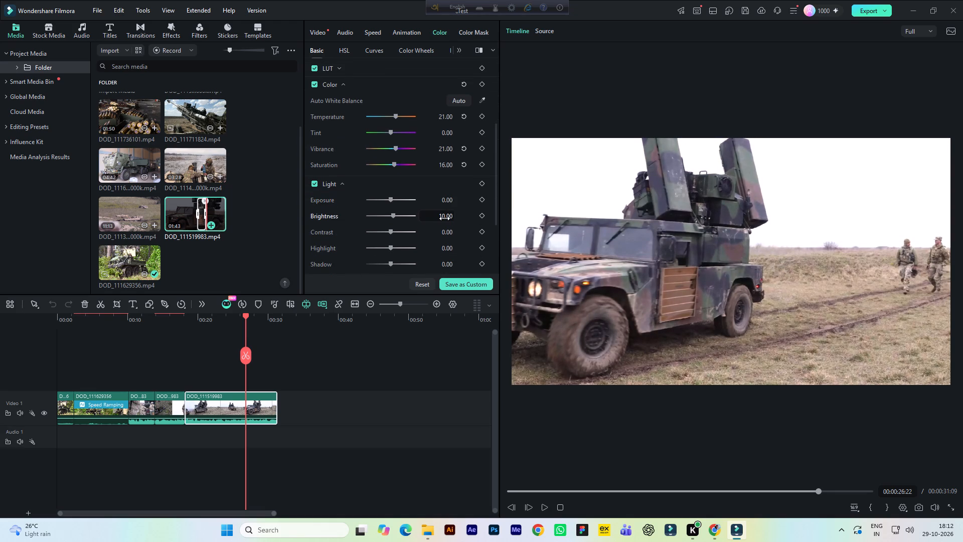
left_click(450, 232)
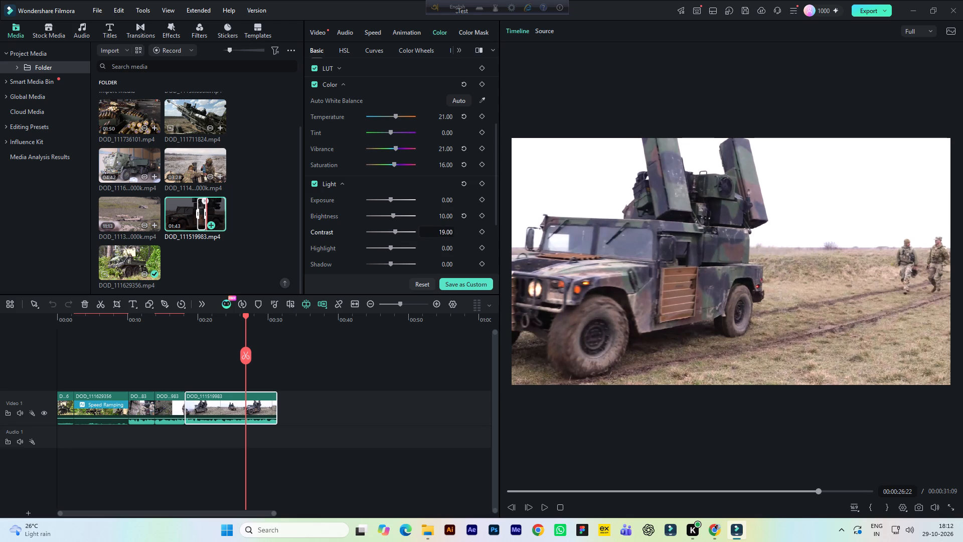
scroll(450, 232, "down", 1)
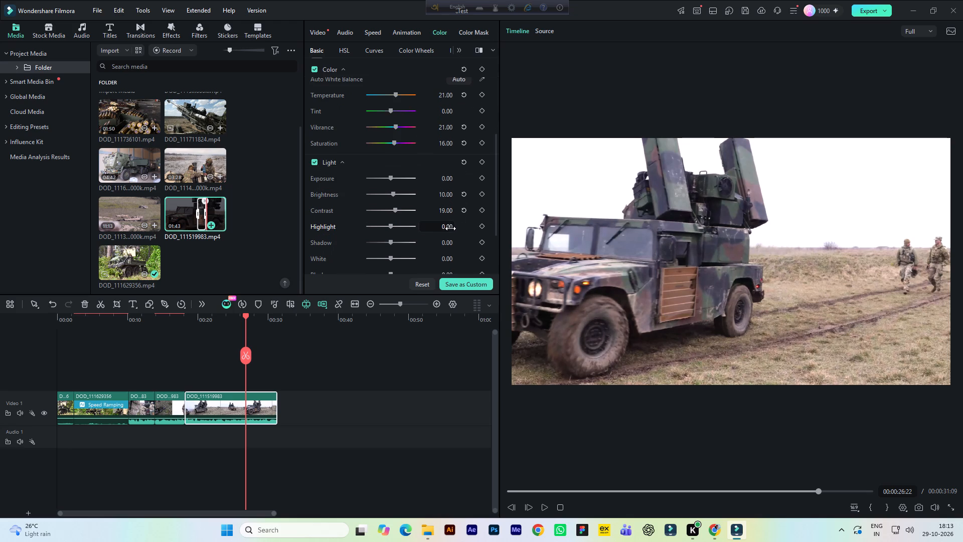
left_click(450, 228)
scroll(450, 228, "down", 1)
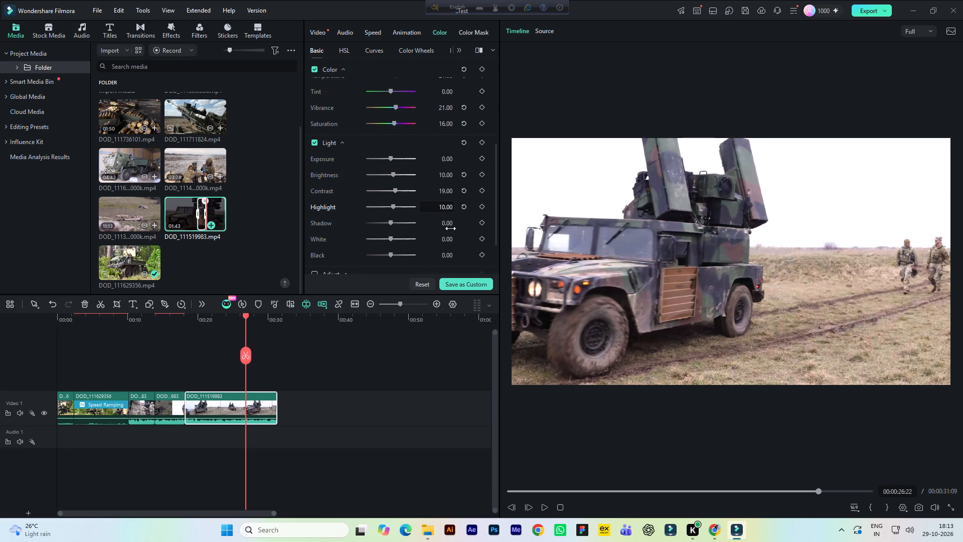
left_click(447, 223)
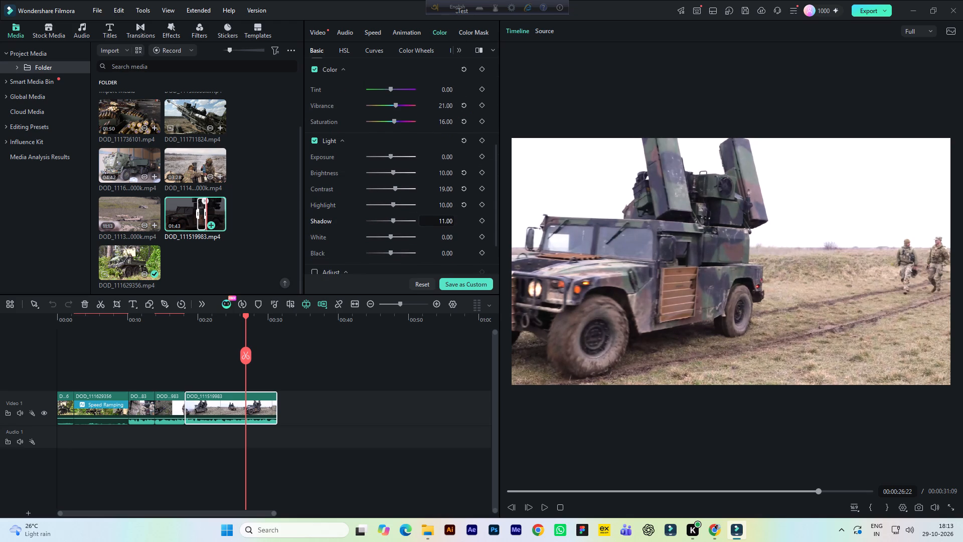
scroll(447, 223, "down", 1)
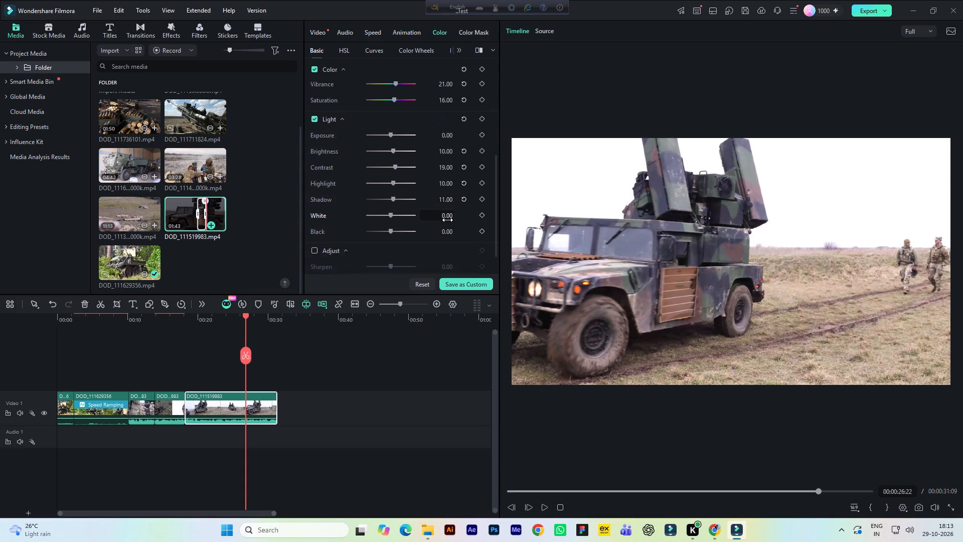
left_click(447, 216)
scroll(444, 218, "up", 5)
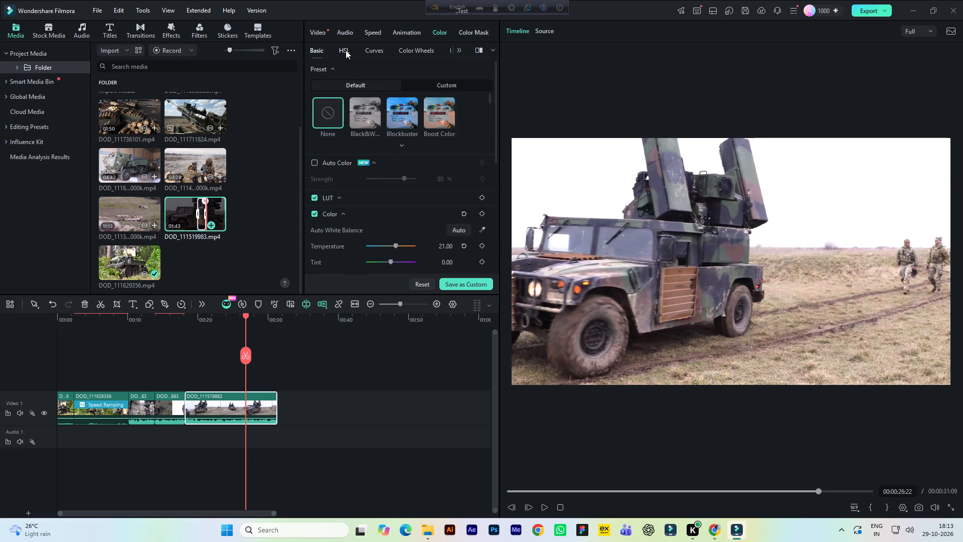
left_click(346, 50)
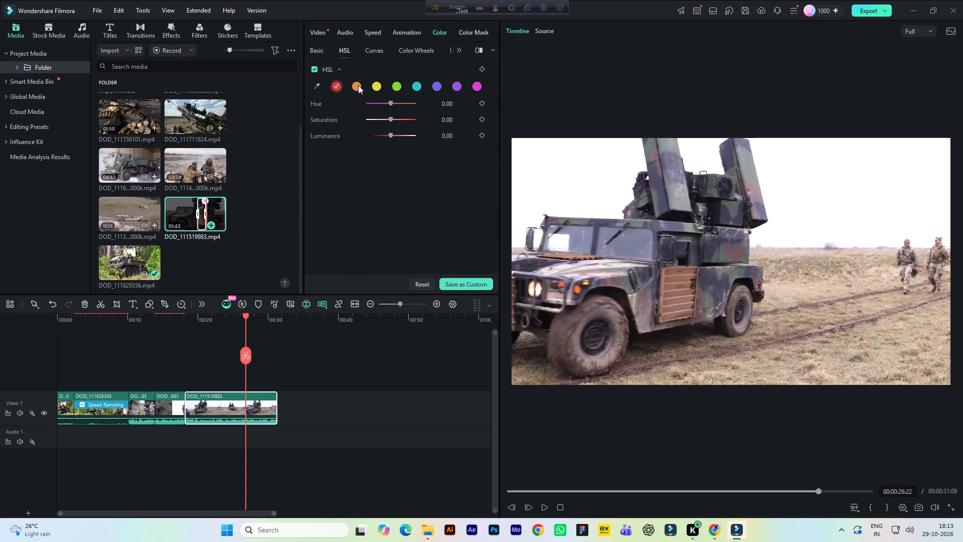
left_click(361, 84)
Bend the upper part of the Humvee clip's white luminance curve below the diagonal to darken the brighter tones.
left_click(376, 51)
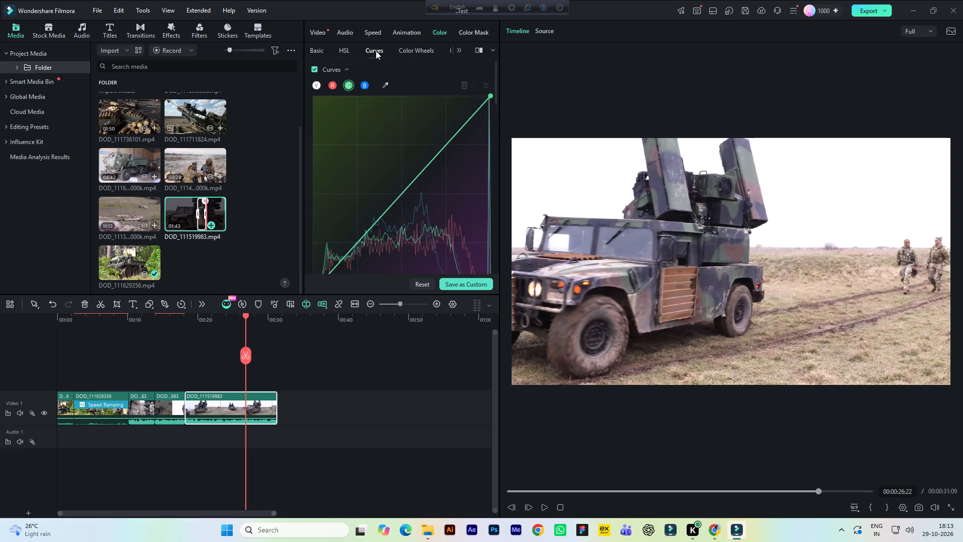
left_click(319, 86)
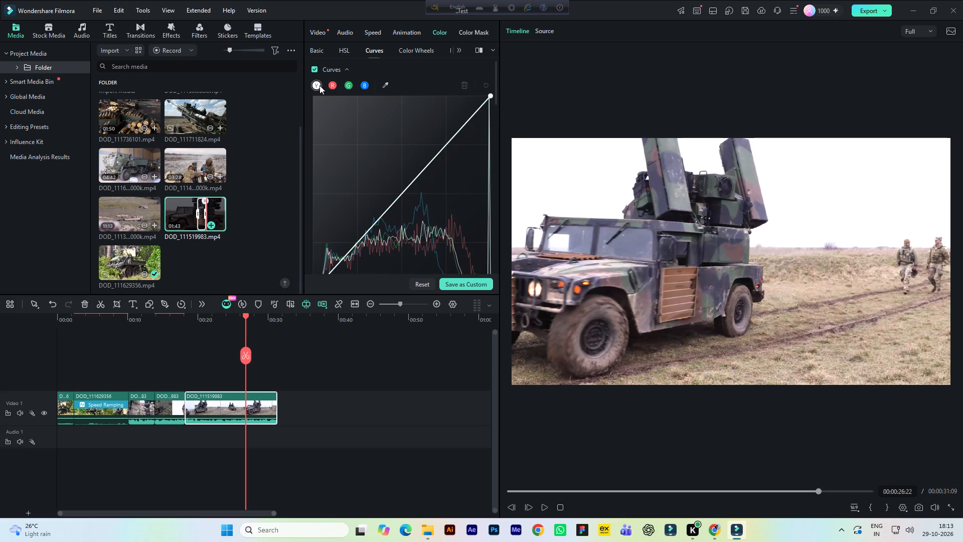
left_click_drag(397, 199, 398, 200)
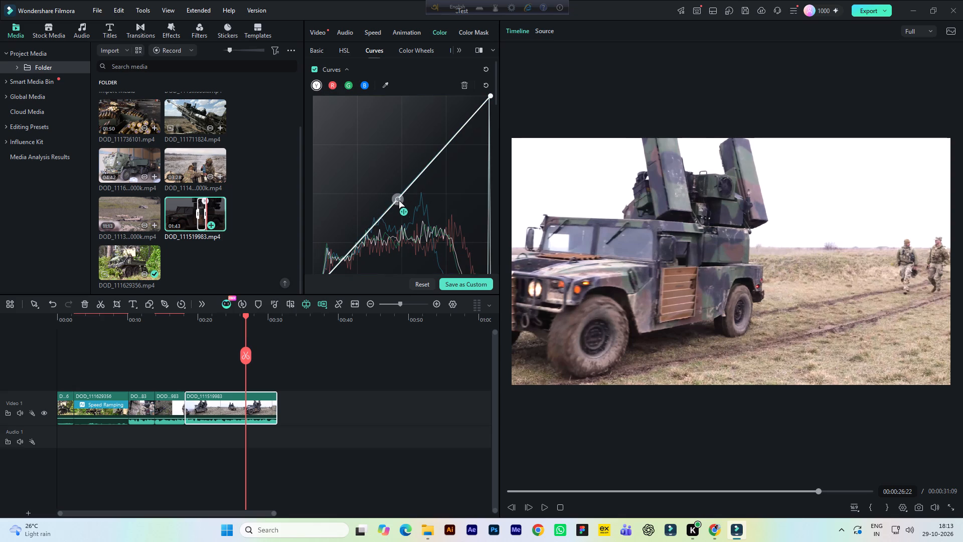
left_click_drag(398, 200, 454, 159)
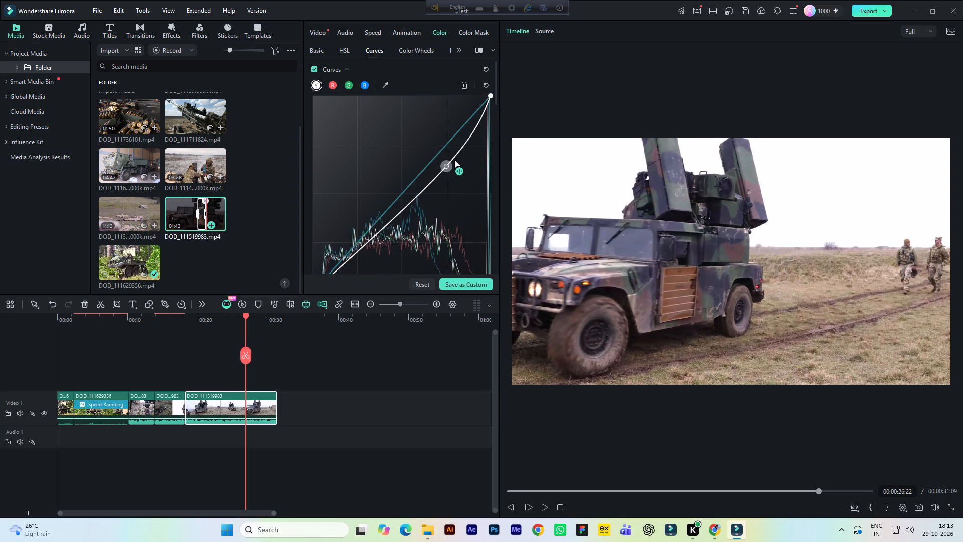
left_click_drag(454, 159, 461, 146)
Add a point to the upper half of the red curve and pull it slightly below the diagonal.
left_click(330, 84)
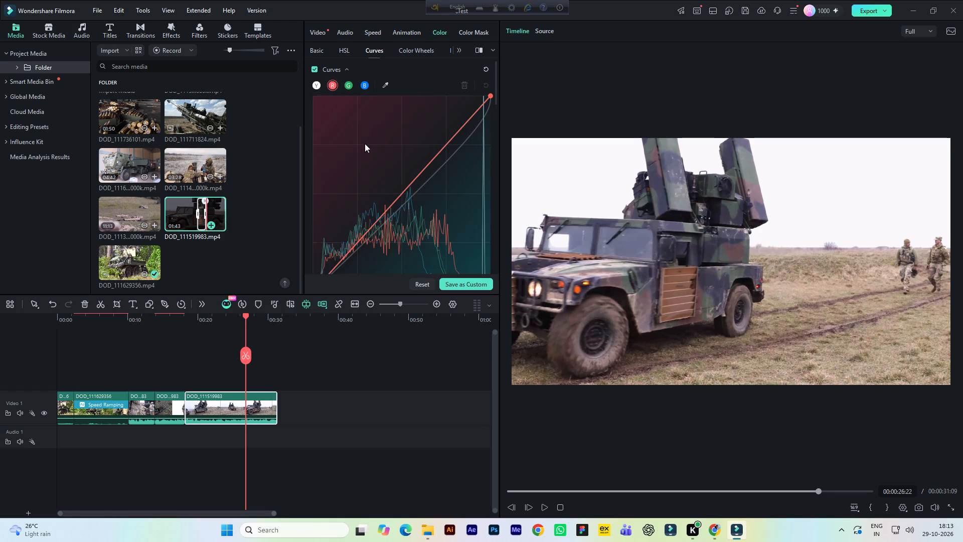
left_click_drag(415, 177, 414, 164)
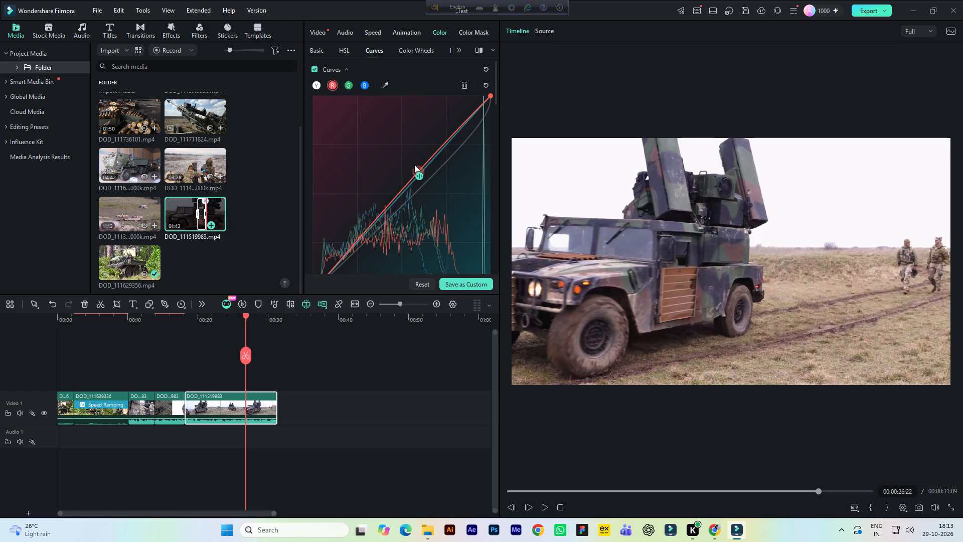
left_click_drag(414, 164, 426, 166)
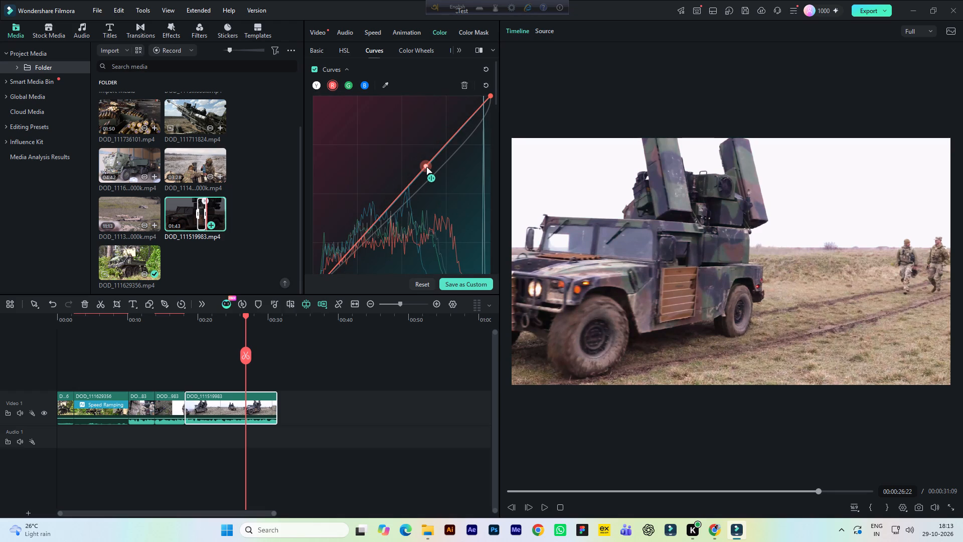
left_click_drag(426, 166, 437, 165)
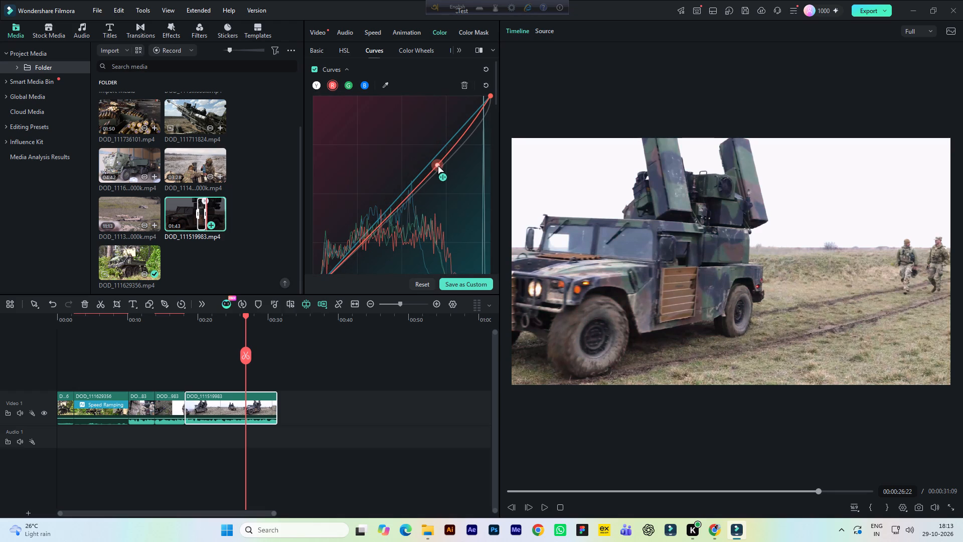
left_click_drag(437, 165, 437, 164)
Leave the green curve as it is and pull a point near the top of the blue curve slightly below the diagonal.
left_click(349, 86)
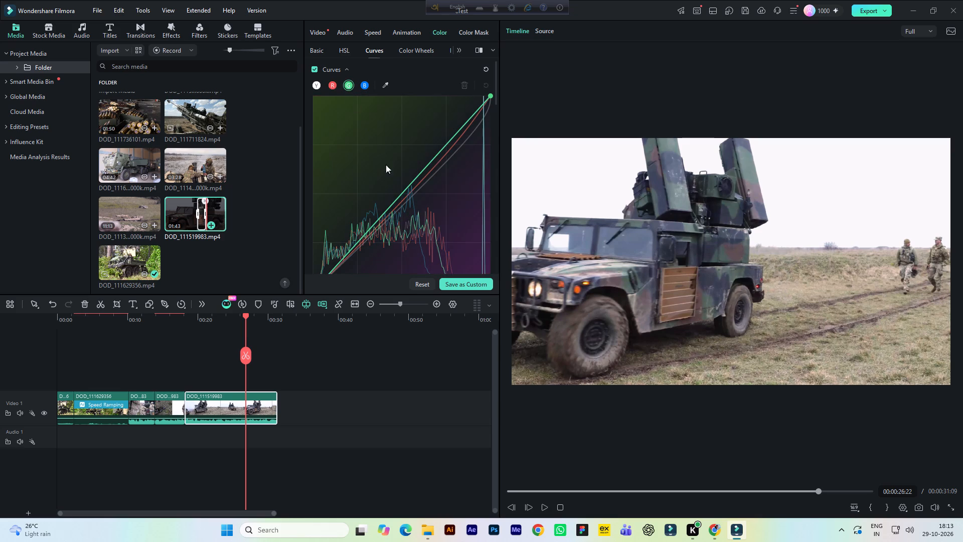
left_click(366, 86)
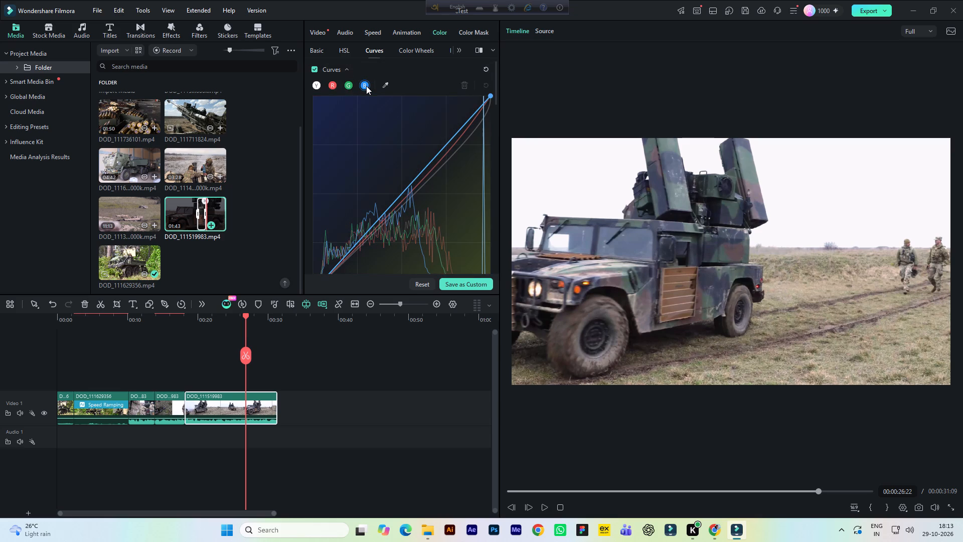
left_click(457, 127)
left_click_drag(458, 129, 456, 129)
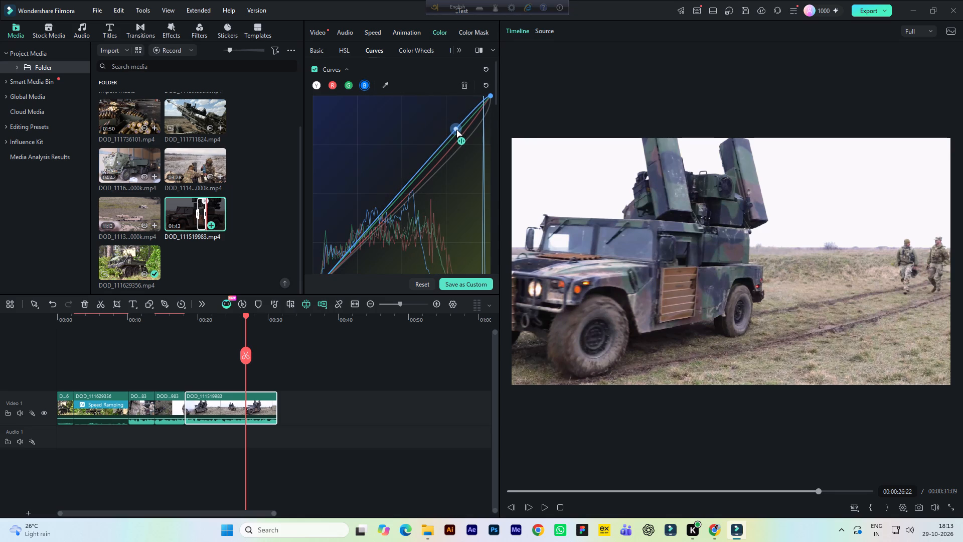
left_click_drag(456, 129, 456, 139)
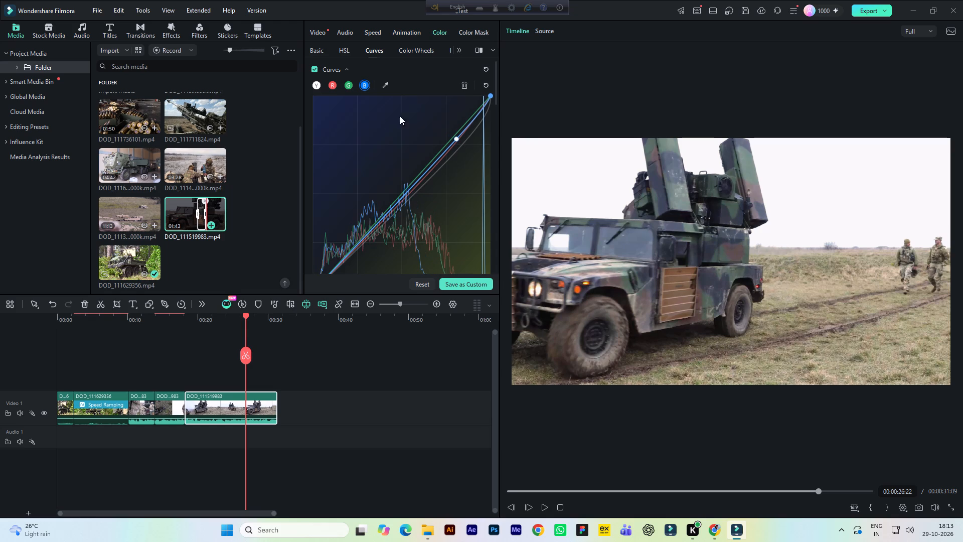
Tint the clip's midtones towards orange-yellow on the colour wheel, with red 0.38, green 0.17 and blue -0.55.
left_click(422, 50)
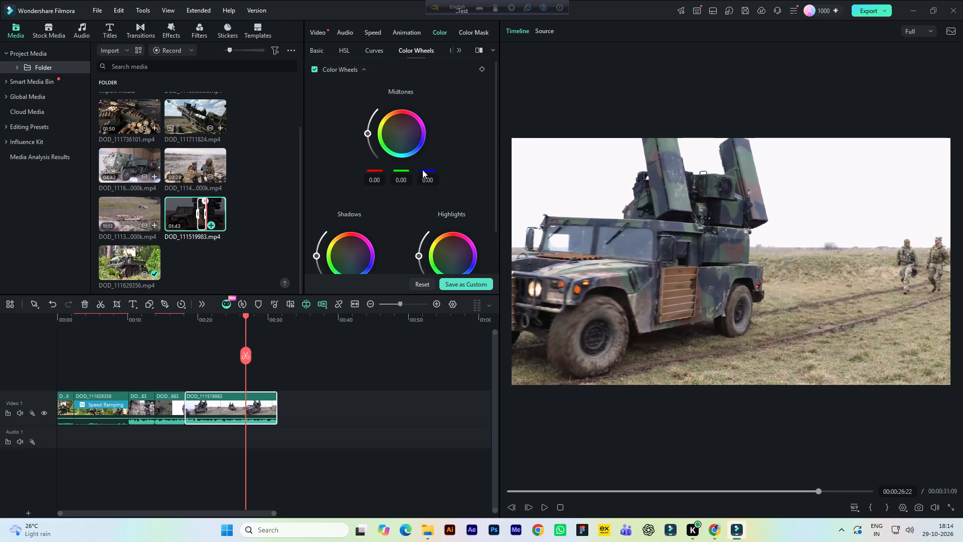
left_click(399, 130)
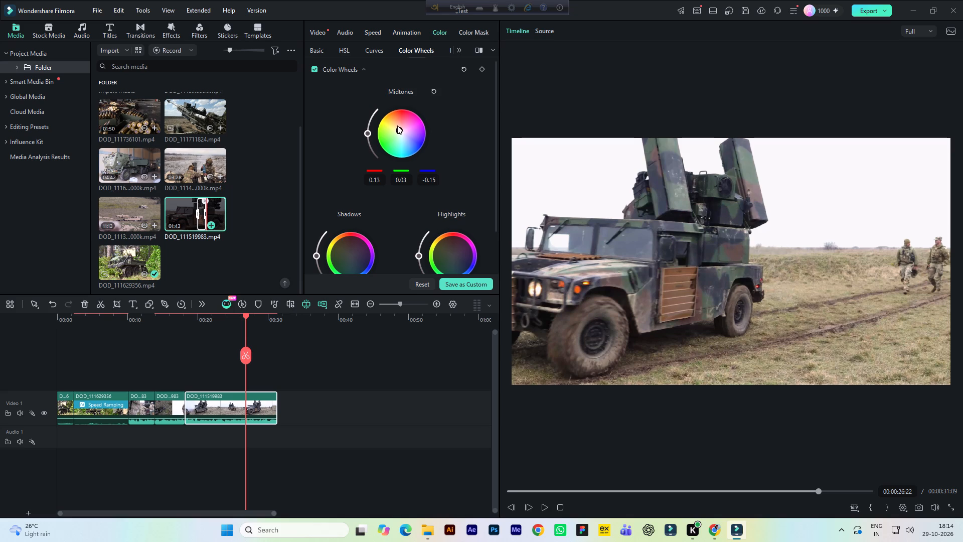
left_click(397, 125)
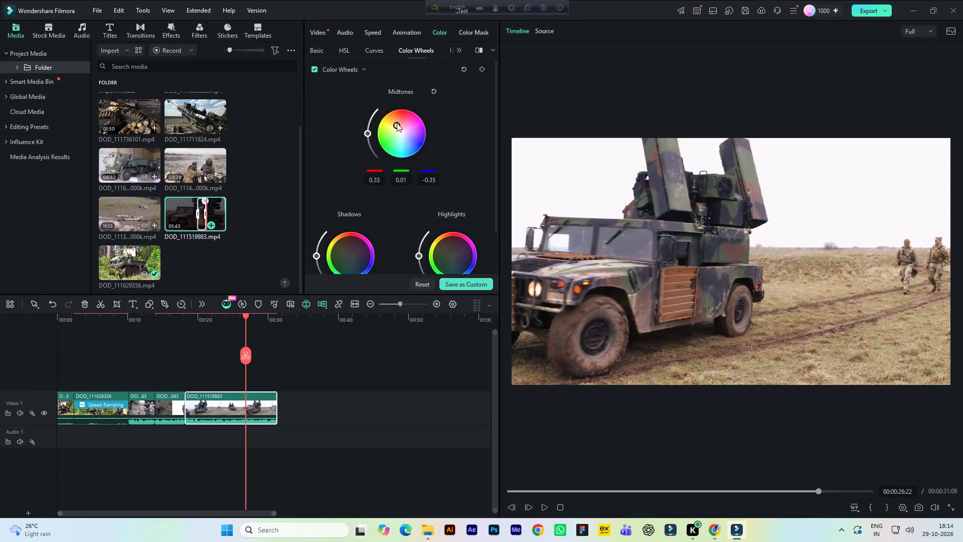
left_click(392, 124)
Tint the shadows towards orange, brighten the midtones to red 0.76, green 0.55, blue -0.17, and slightly raise the shadows' brightness.
scroll(354, 243, "down", 1)
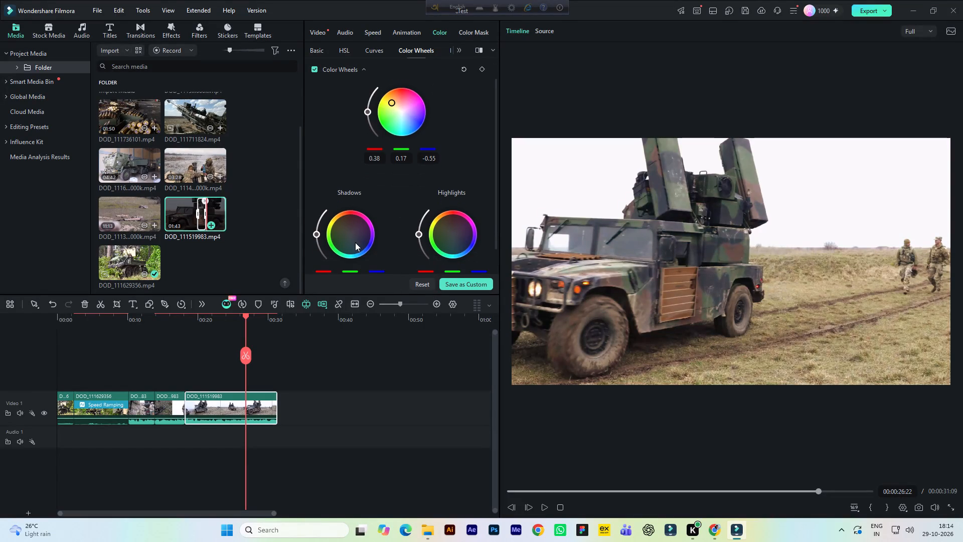
left_click(349, 236)
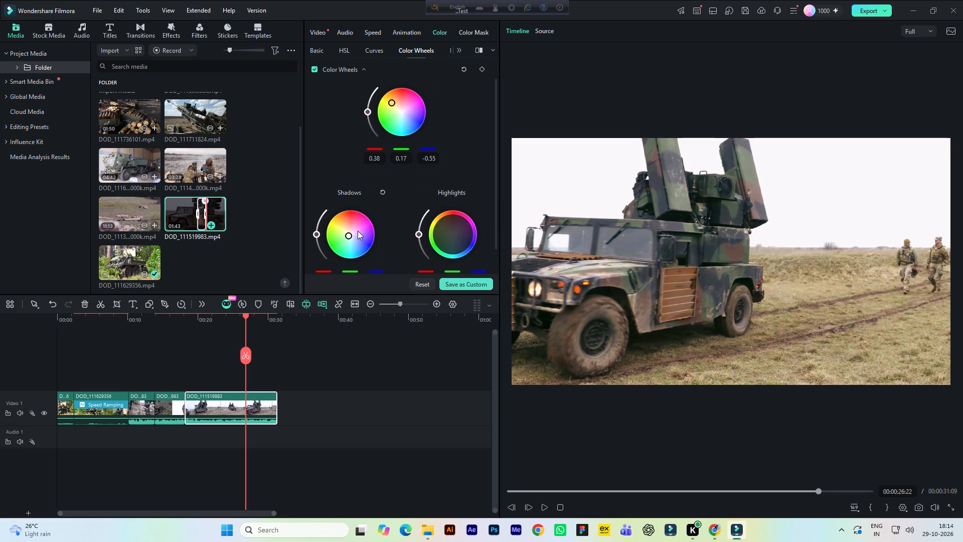
left_click(347, 230)
left_click_drag(366, 110, 368, 101)
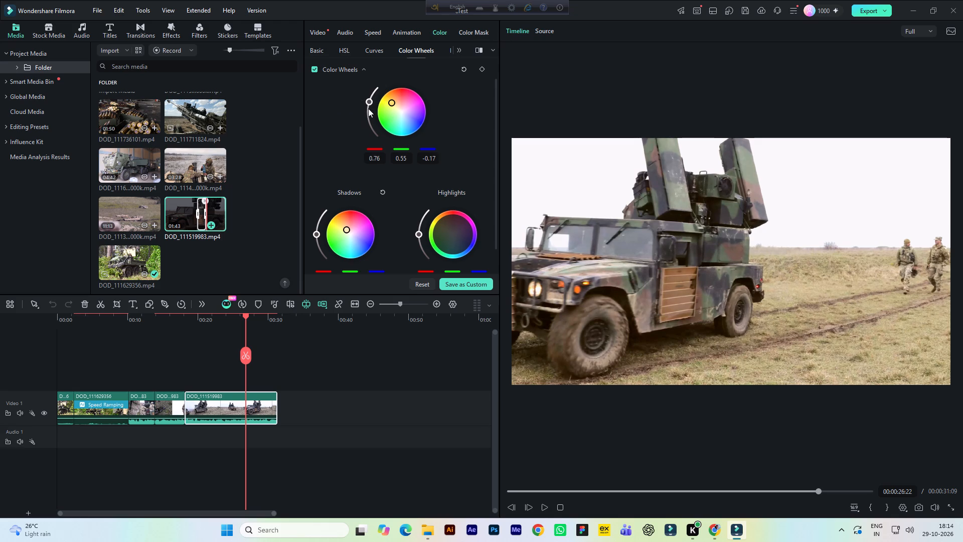
left_click_drag(315, 232, 317, 225)
Tint the highlights towards orange-yellow on their colour wheel and slightly raise their brightness.
left_click(450, 232)
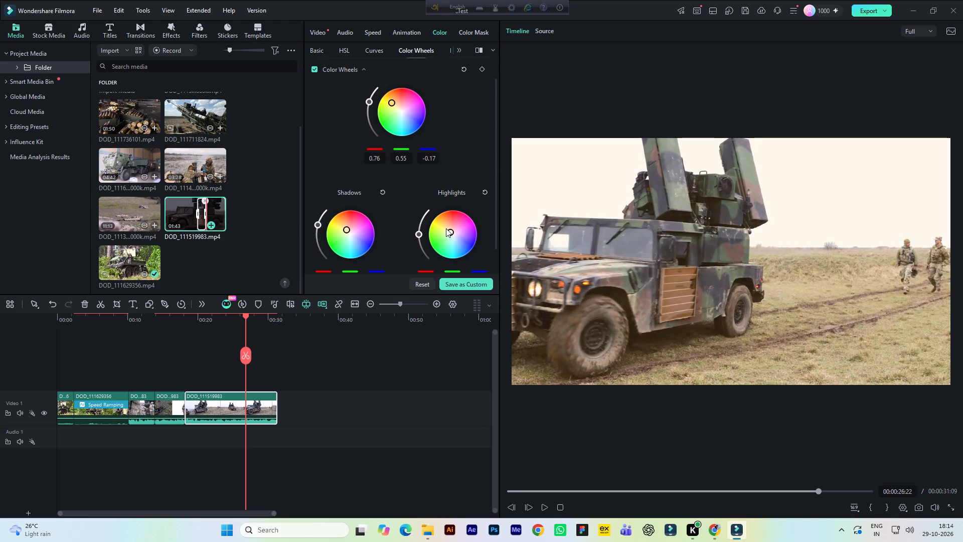
left_click(446, 228)
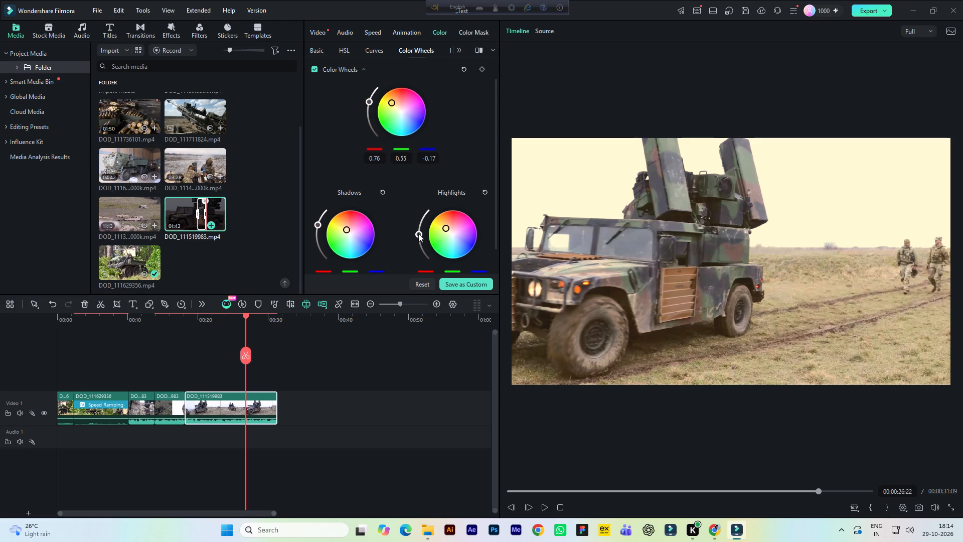
left_click_drag(418, 233, 423, 225)
Apply the Hero speed ramping preset to the last clip on Video 1 and play the ramped clip back.
left_click(321, 29)
left_click(238, 321)
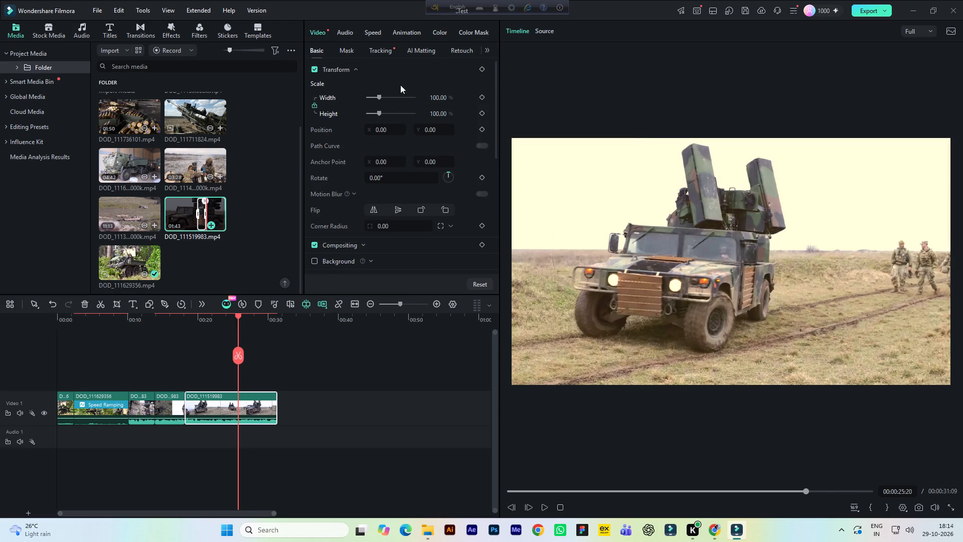
left_click(373, 32)
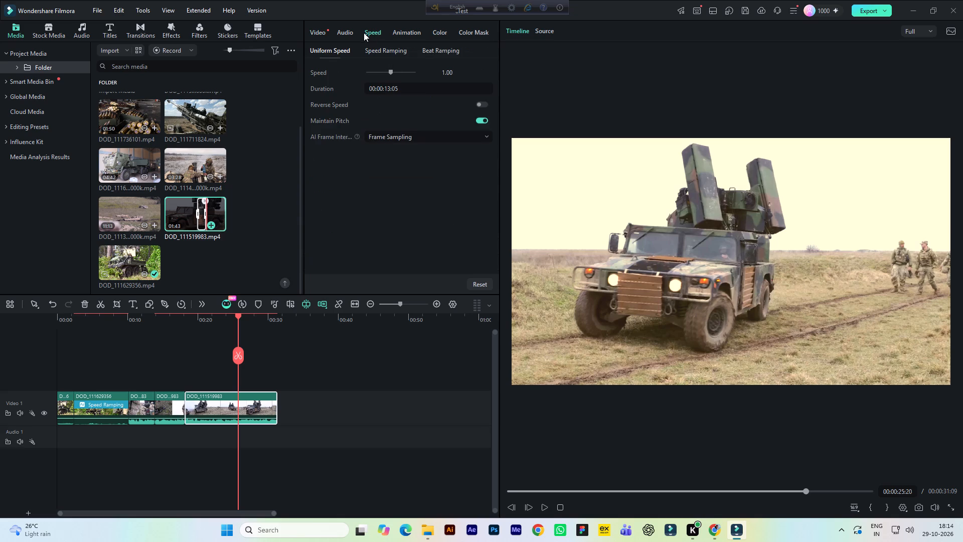
left_click(389, 52)
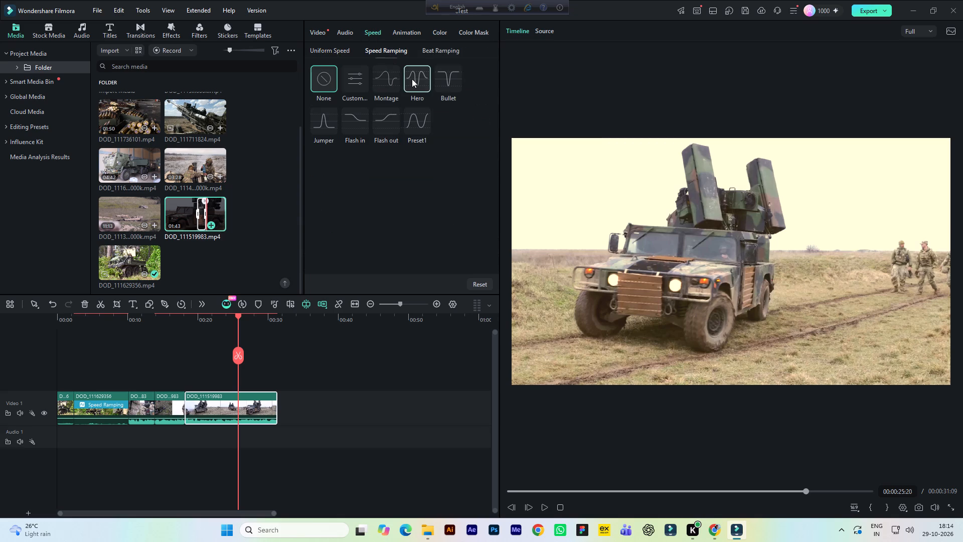
left_click(412, 79)
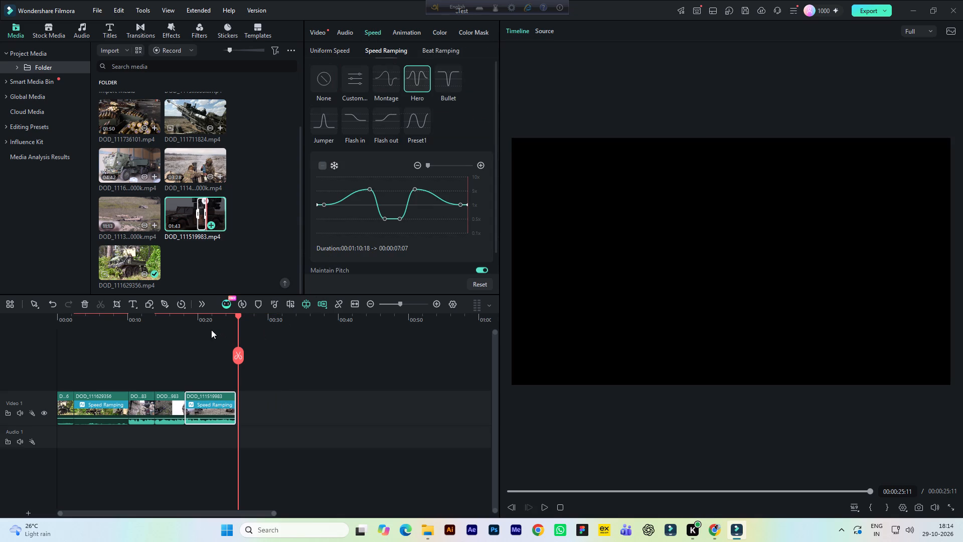
left_click(210, 320)
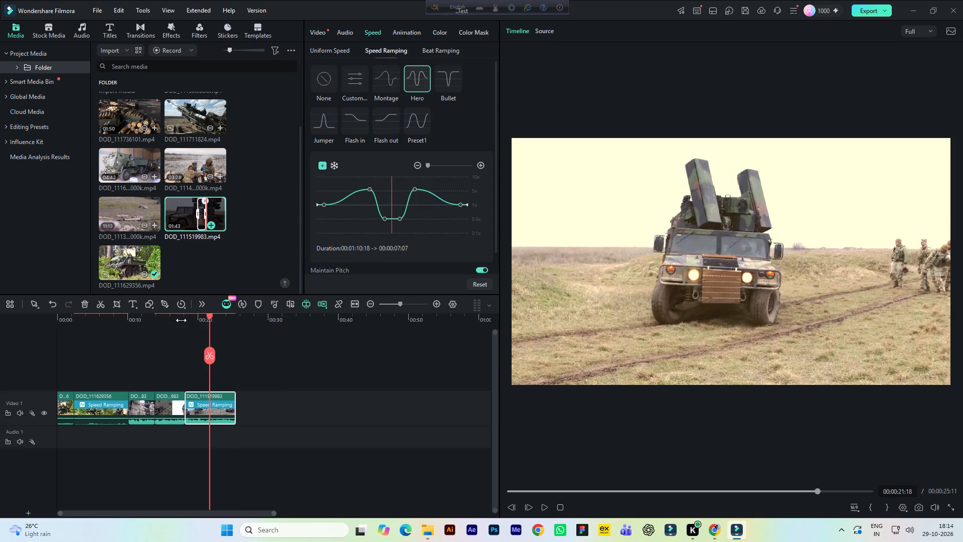
left_click(181, 320)
key("space")
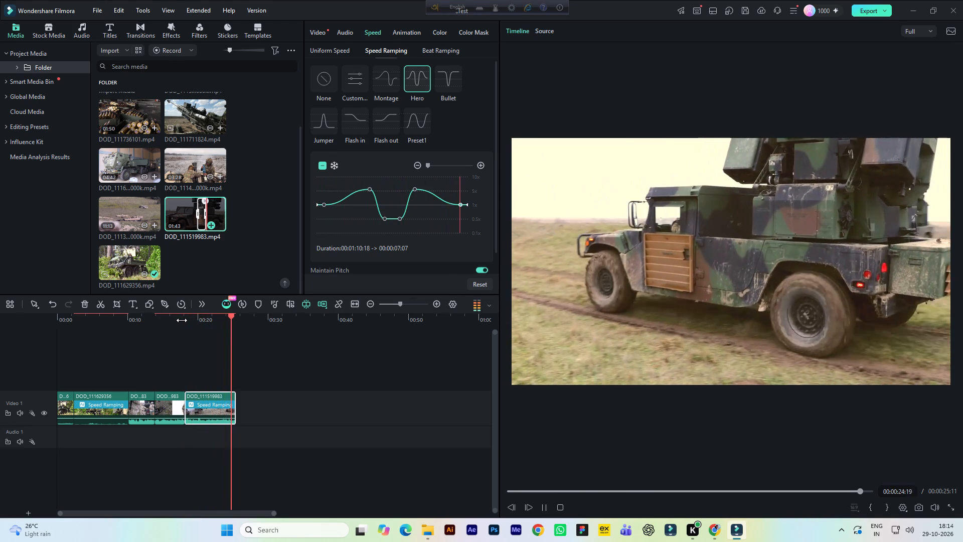
key("space")
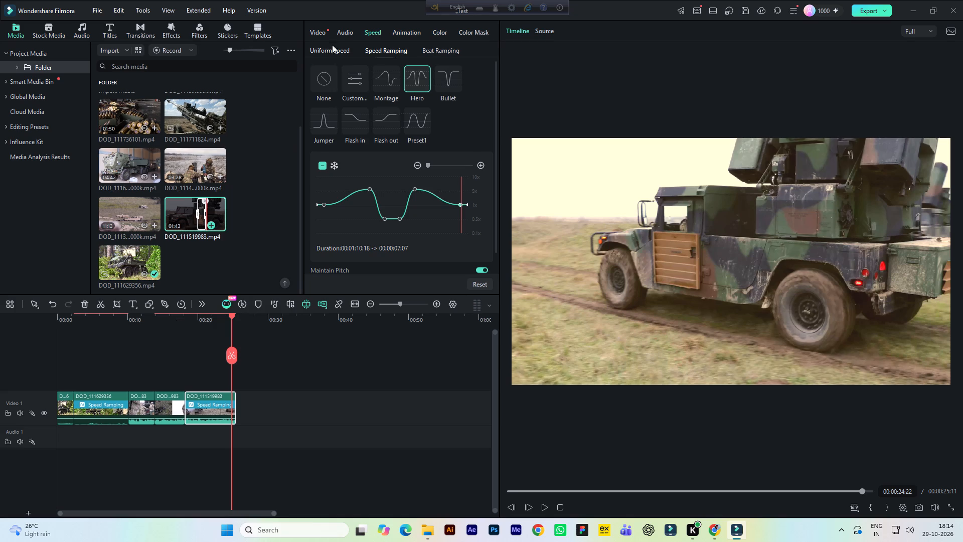
Look through the source footage of DOD_111519983.mp4 beyond the marked range for a usable rocket launch shot.
left_click(312, 32)
left_click(549, 31)
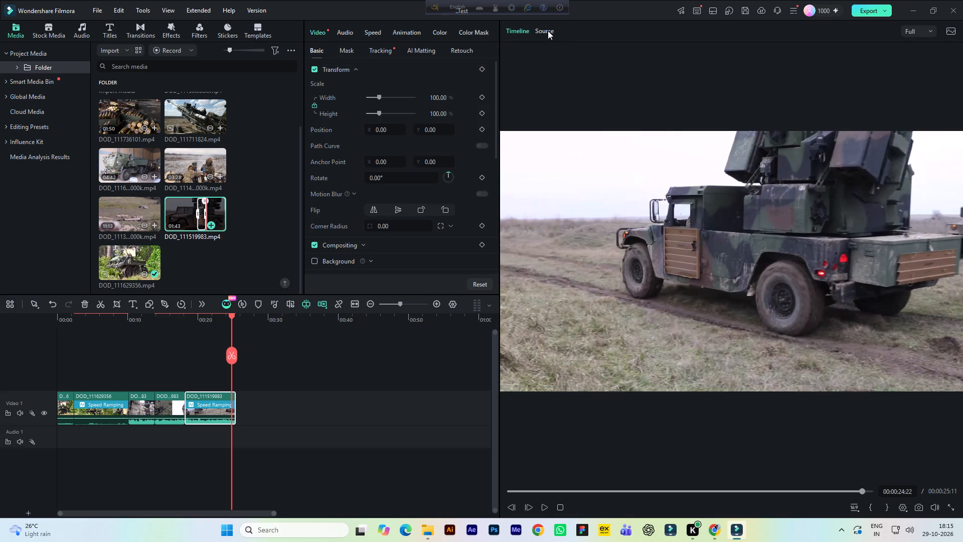
key("space")
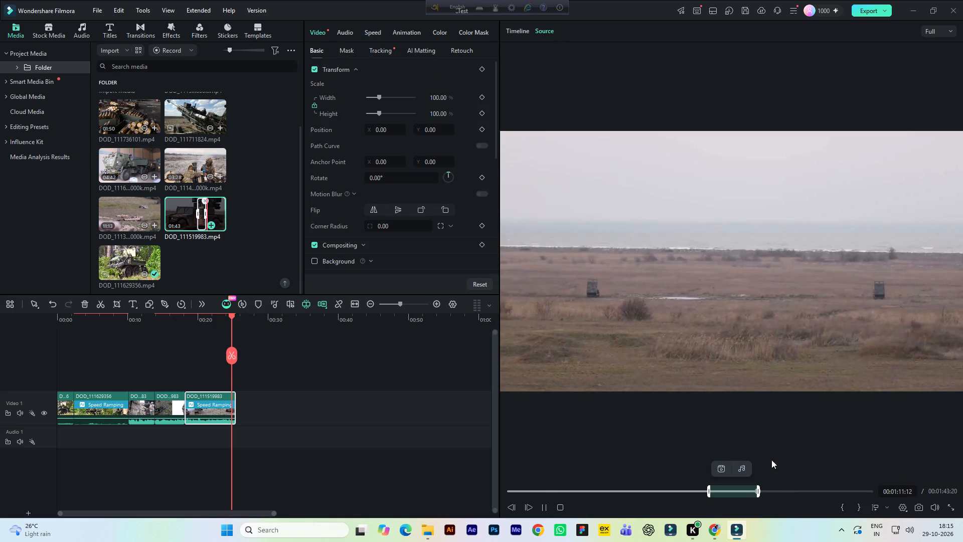
key("space")
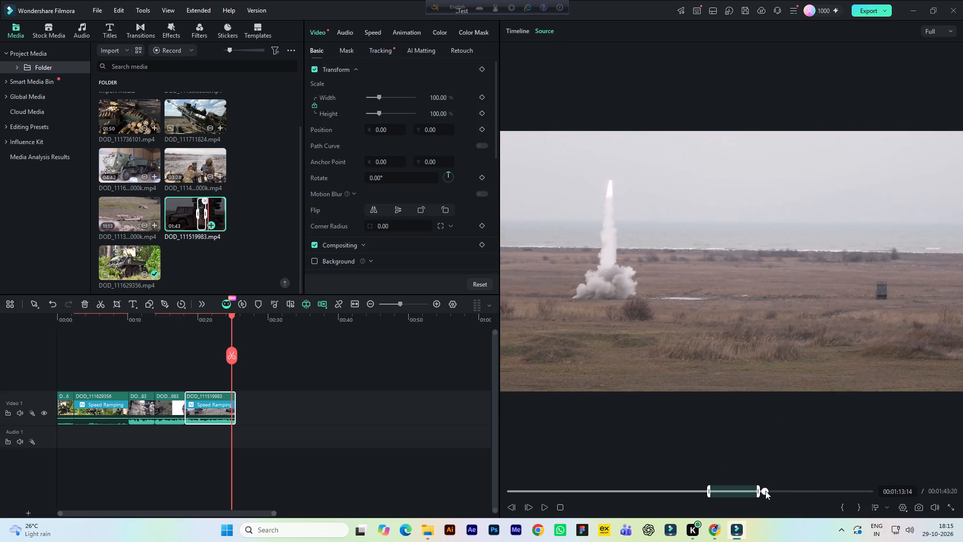
left_click(765, 491)
key("space")
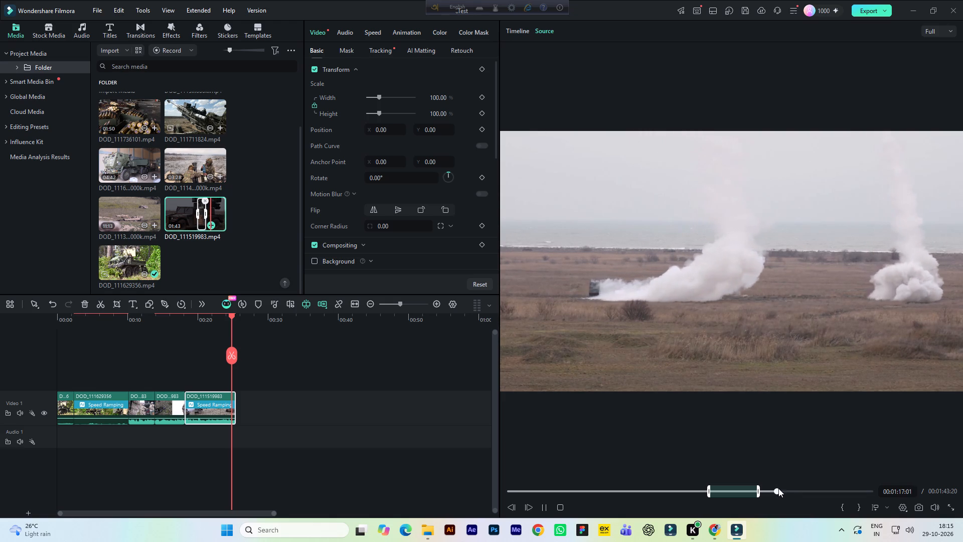
left_click(781, 490)
left_click(786, 491)
left_click(792, 491)
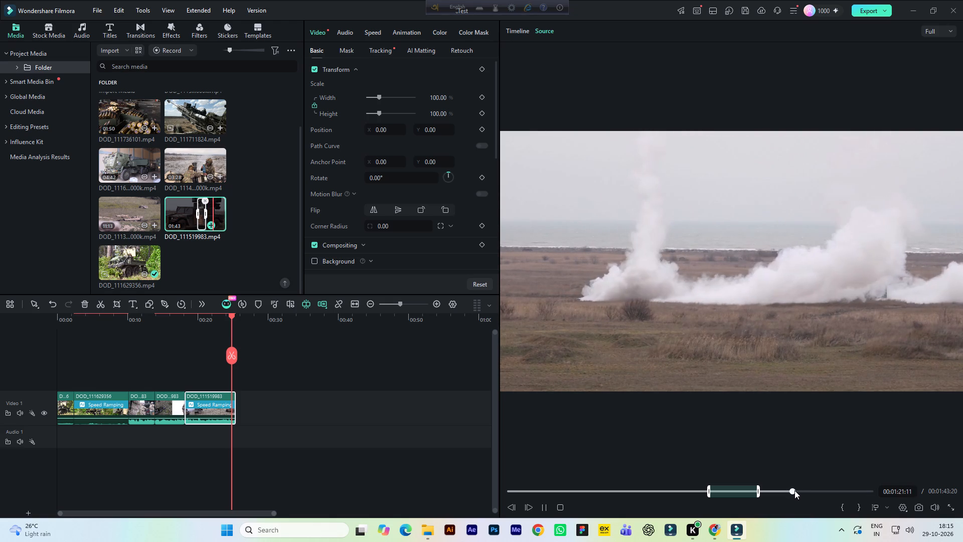
left_click(795, 489)
left_click(798, 489)
left_click(807, 491)
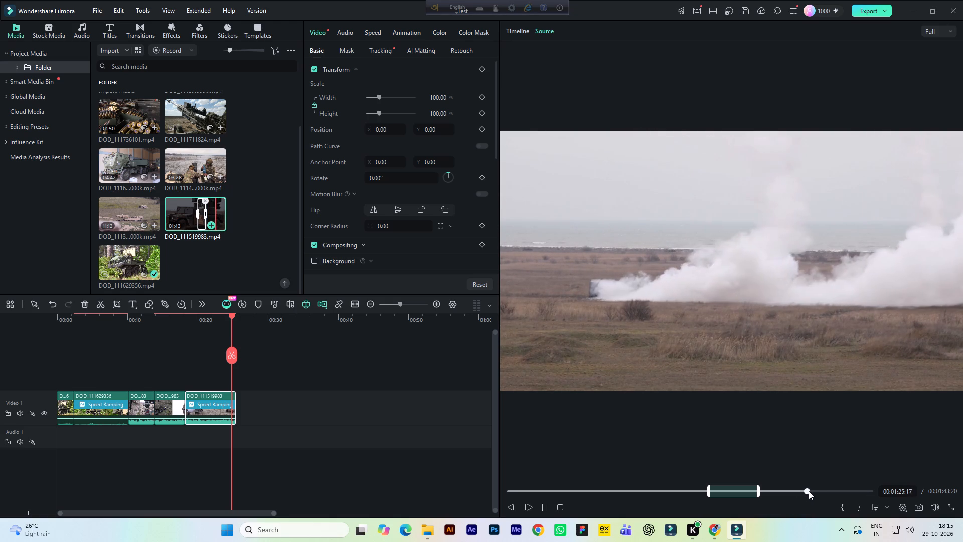
left_click(814, 491)
left_click(822, 492)
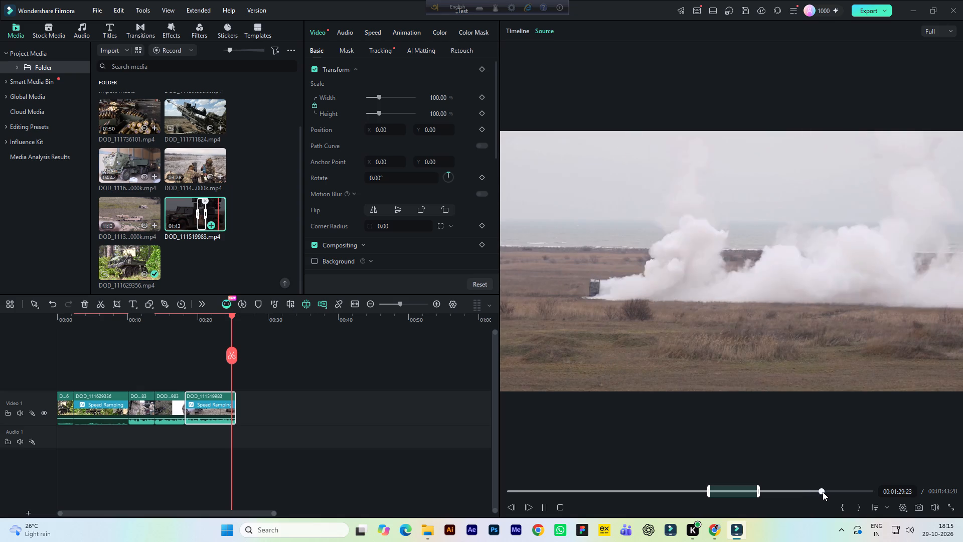
left_click(827, 491)
left_click(831, 491)
left_click(835, 491)
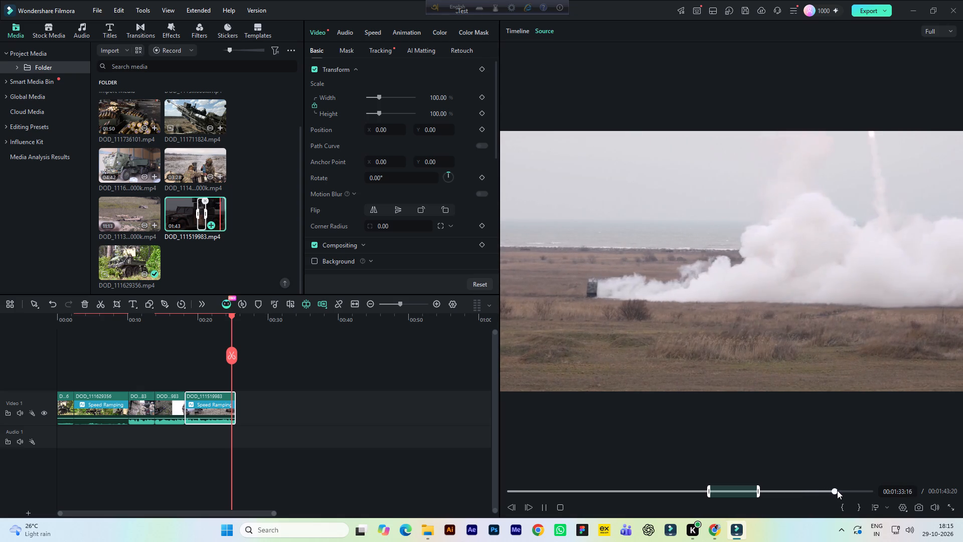
left_click(838, 490)
left_click(843, 490)
left_click(847, 490)
left_click(854, 491)
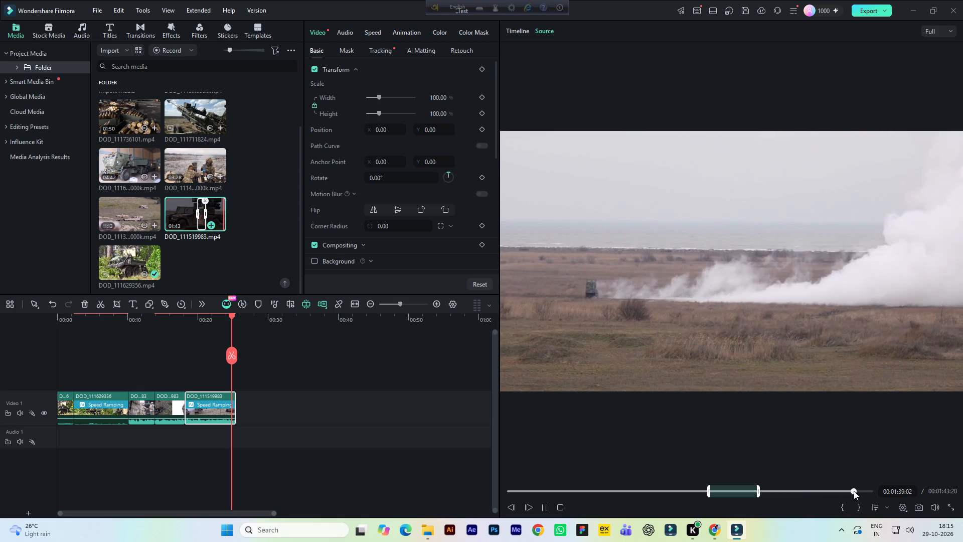
left_click(789, 493)
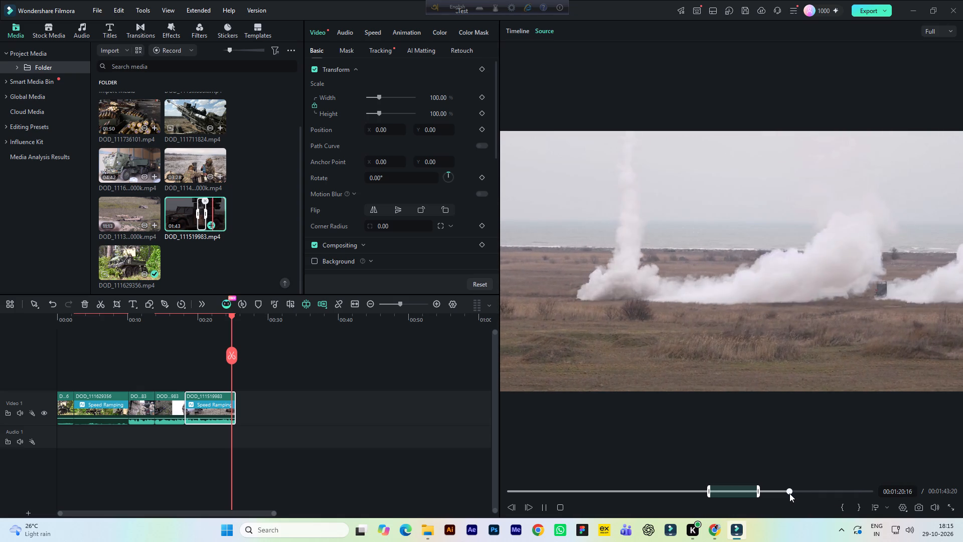
left_click(779, 492)
left_click(778, 492)
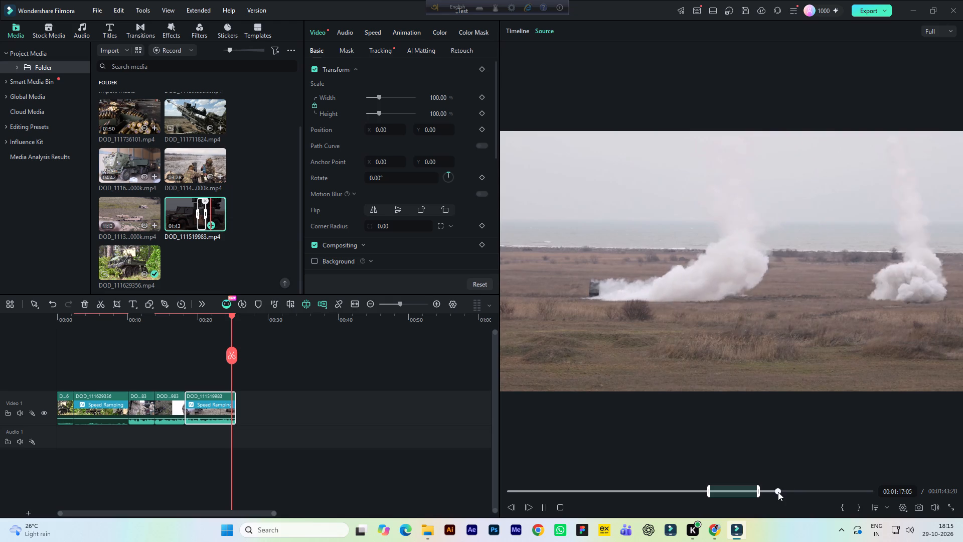
left_click(774, 491)
left_click(770, 491)
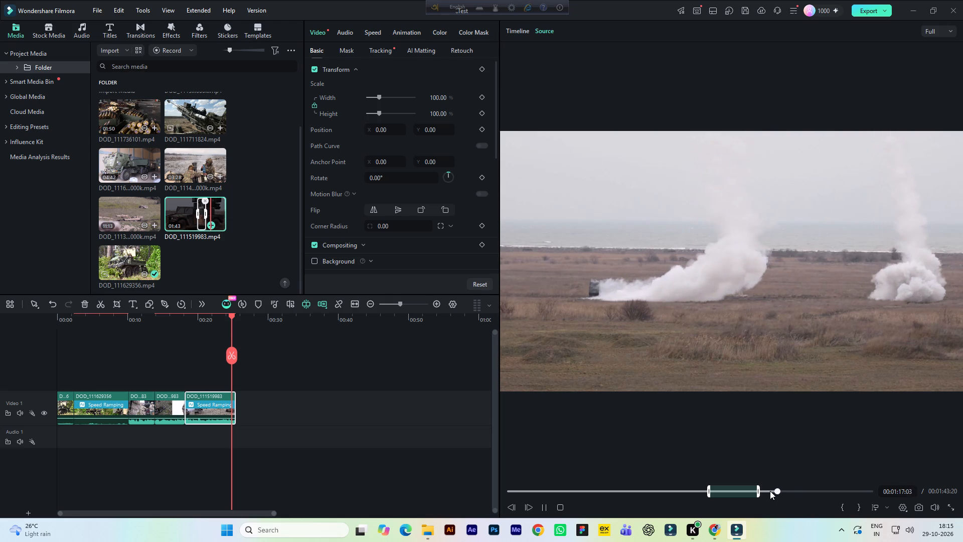
Mark the first rocket launch in the source clip, from about 00:01:11:10 to 00:01:14:01.
left_click(765, 491)
left_click_drag(765, 491, 759, 491)
key("space")
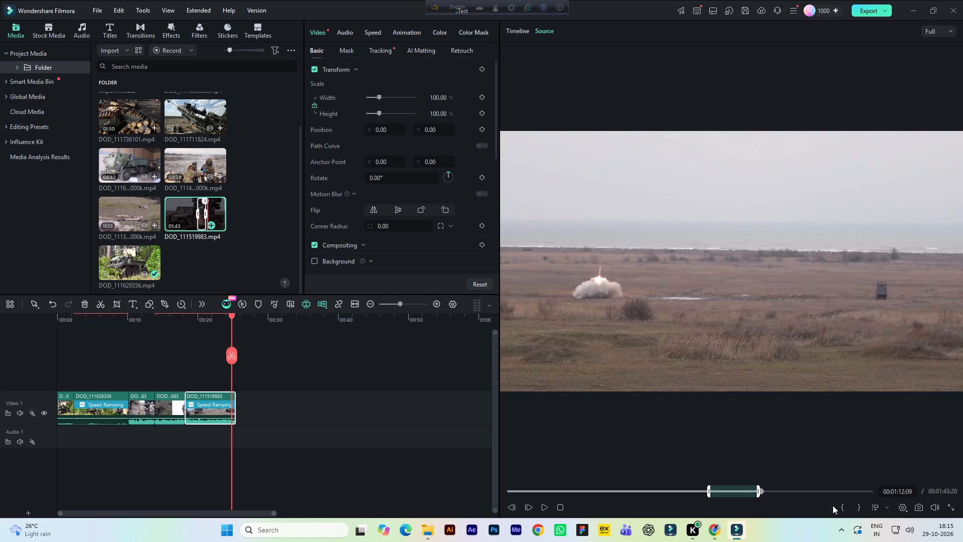
left_click_drag(763, 493, 758, 492)
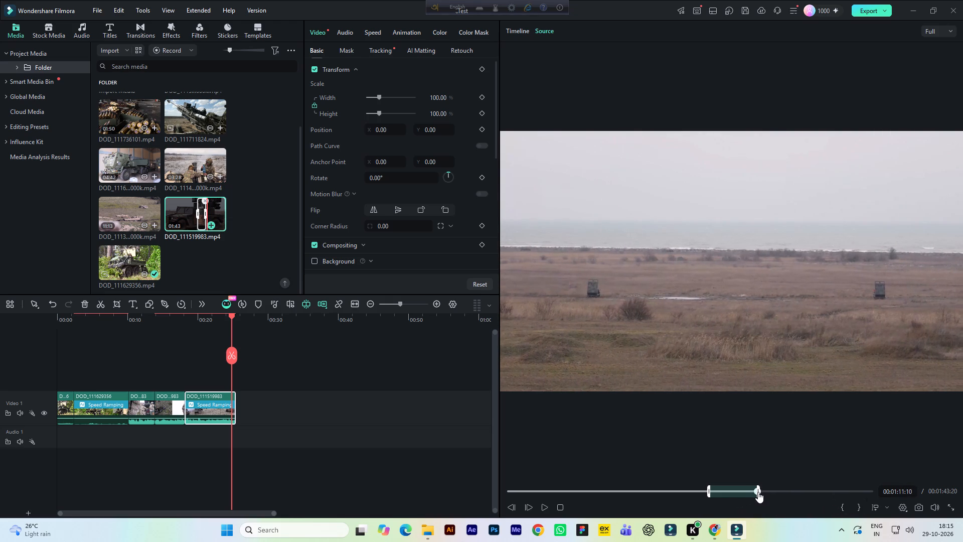
left_click_drag(758, 492, 758, 492)
left_click(839, 507)
key("space")
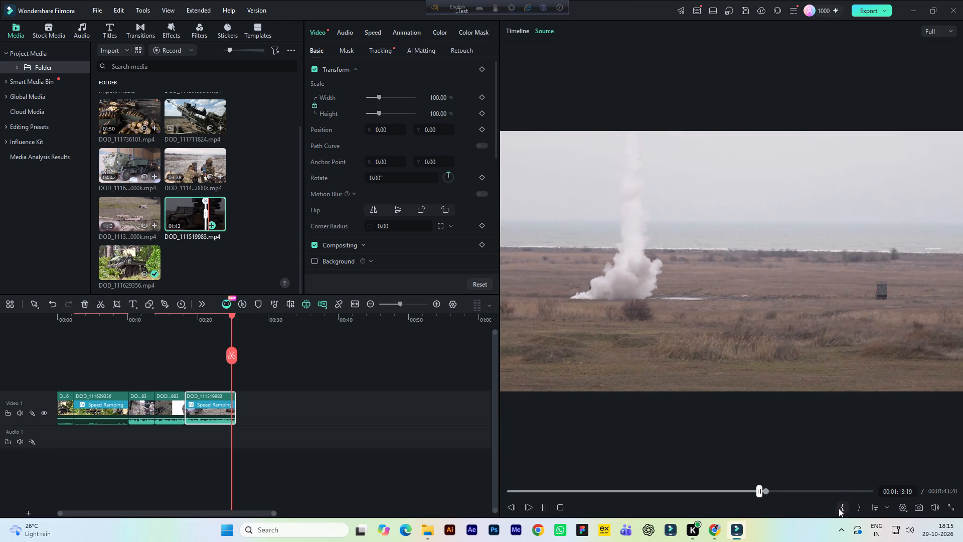
key("space")
left_click(856, 510)
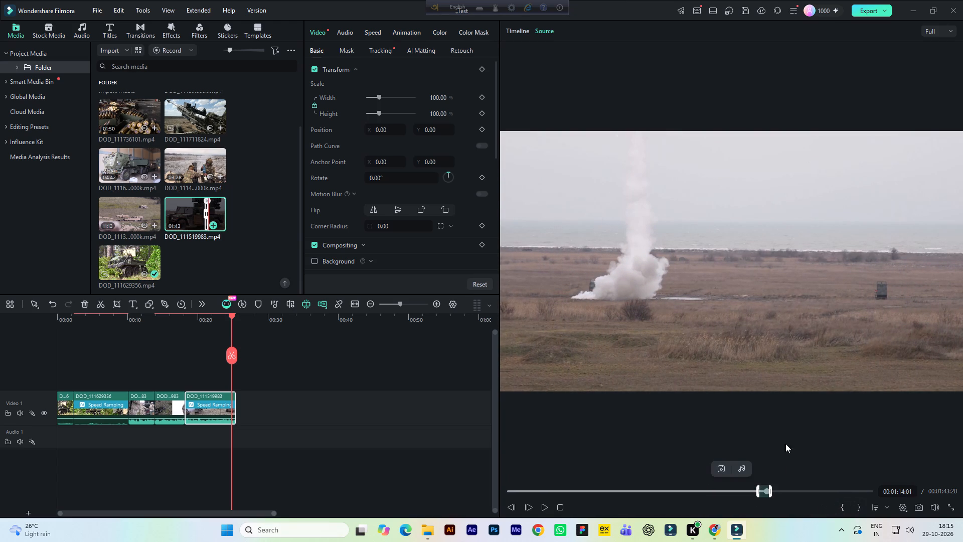
Add the marked rocket launch shot to the end of Video 1, keeping the current 1920x1080 25fps project settings.
left_click_drag(698, 314, 343, 406)
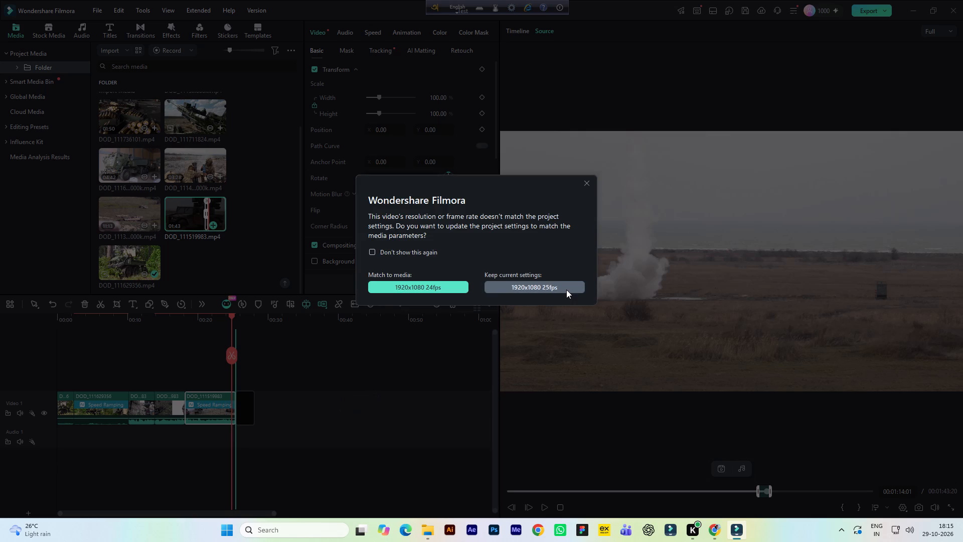
left_click(566, 289)
Split the rocket launch clip at 00:00:27:07, once the rocket has left the frame, and delete the remaining tail.
key("space")
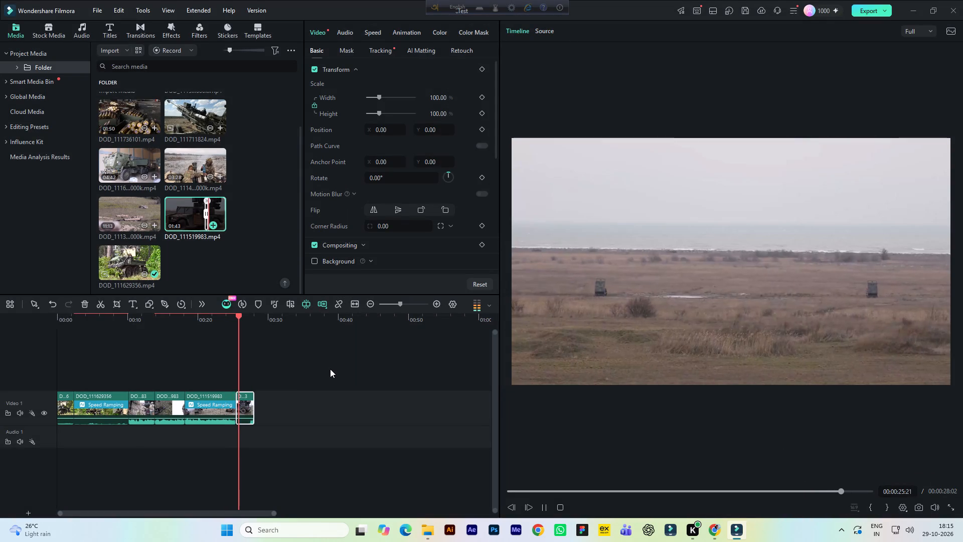
key("space")
key("space")
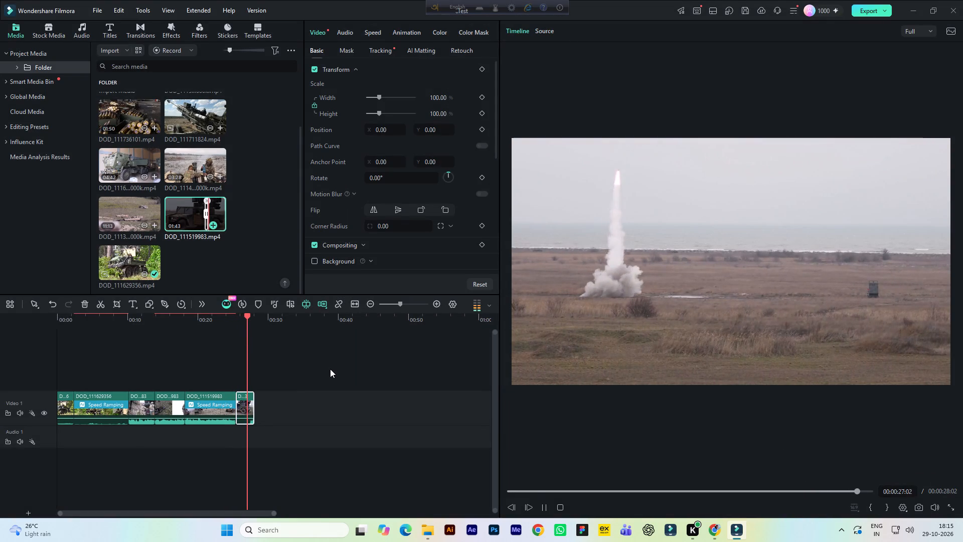
key("space")
left_click(250, 406)
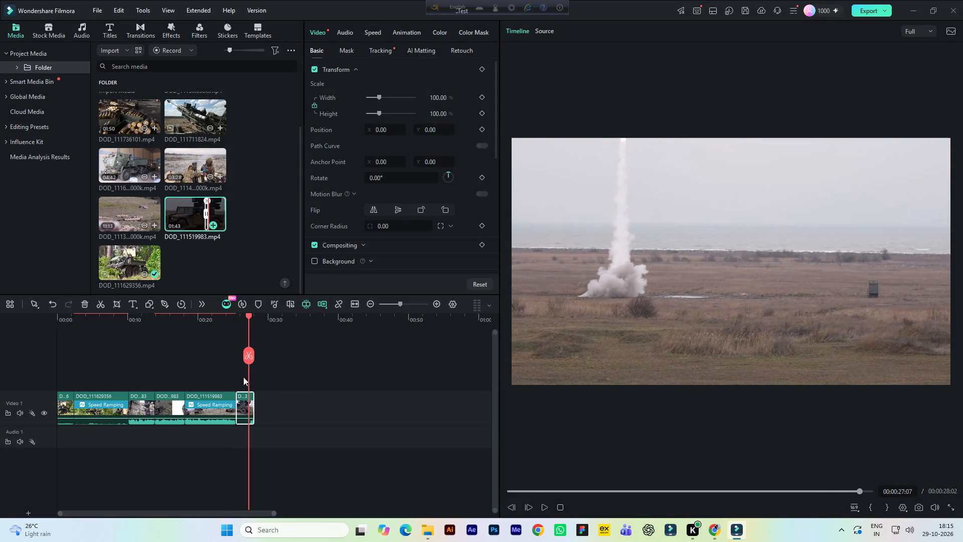
left_click(247, 353)
left_click_drag(258, 319, 265, 319)
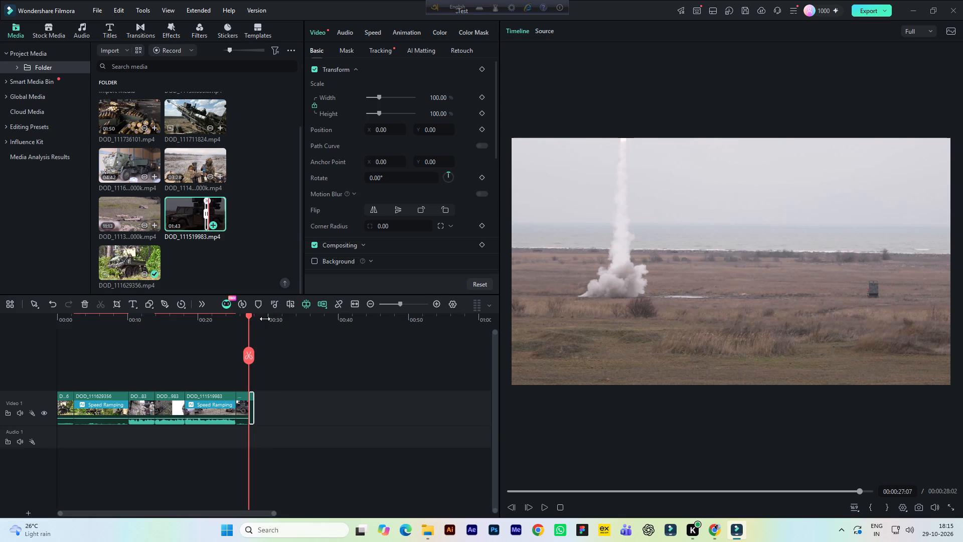
left_click_drag(265, 319, 352, 349)
left_click(333, 380)
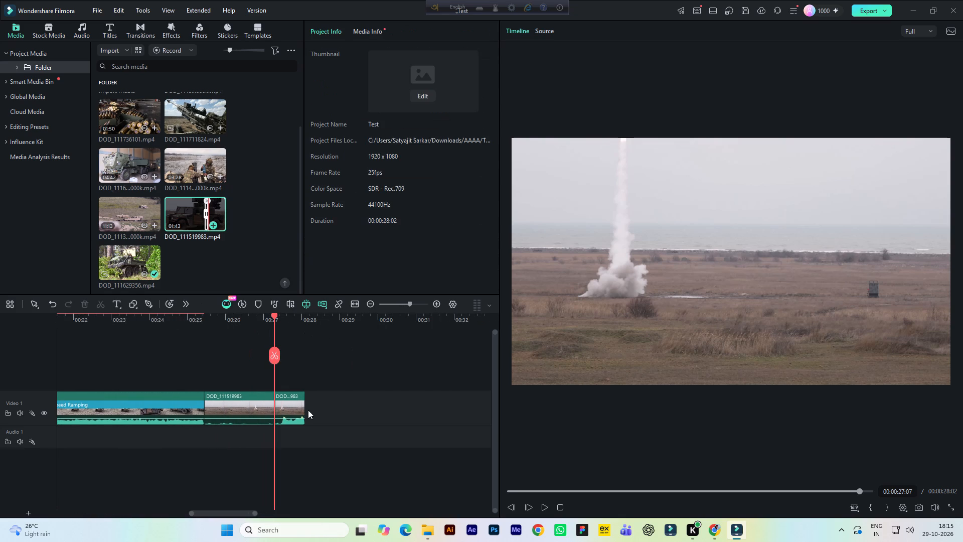
left_click(302, 413)
key("Delete")
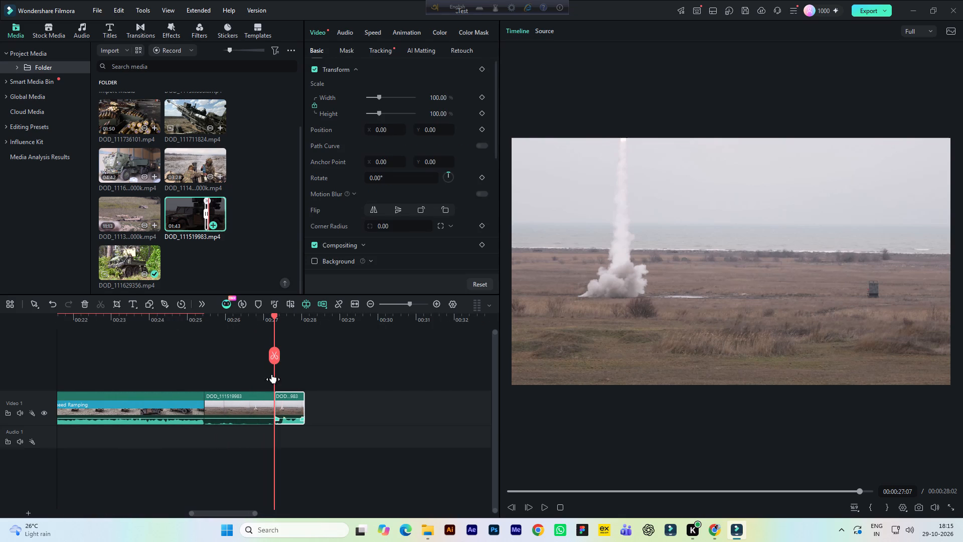
left_click(252, 323)
Mark the second rocket launch in the source clip DOD_111519983.mp4, from about 00:01:15:03 to 00:01:16:11.
left_click(545, 26)
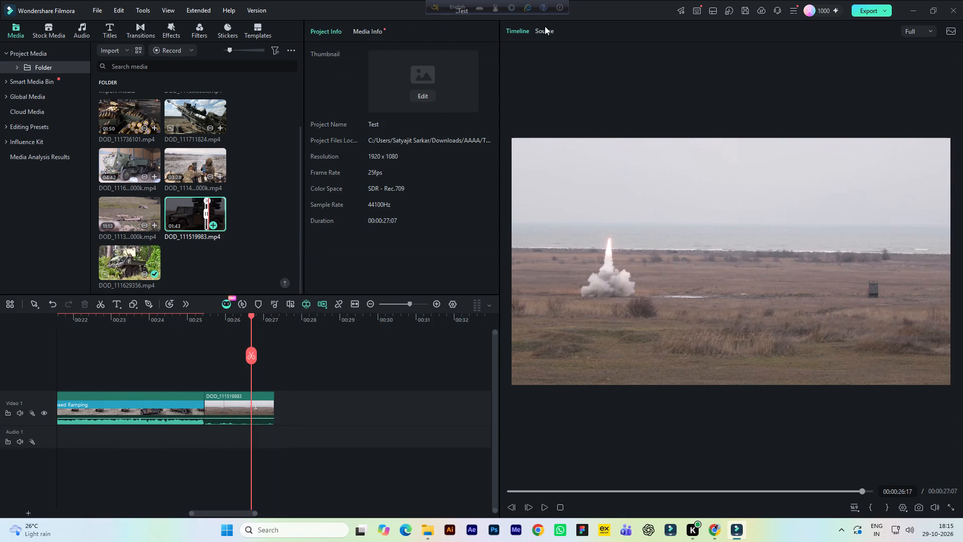
left_click(544, 30)
key("space")
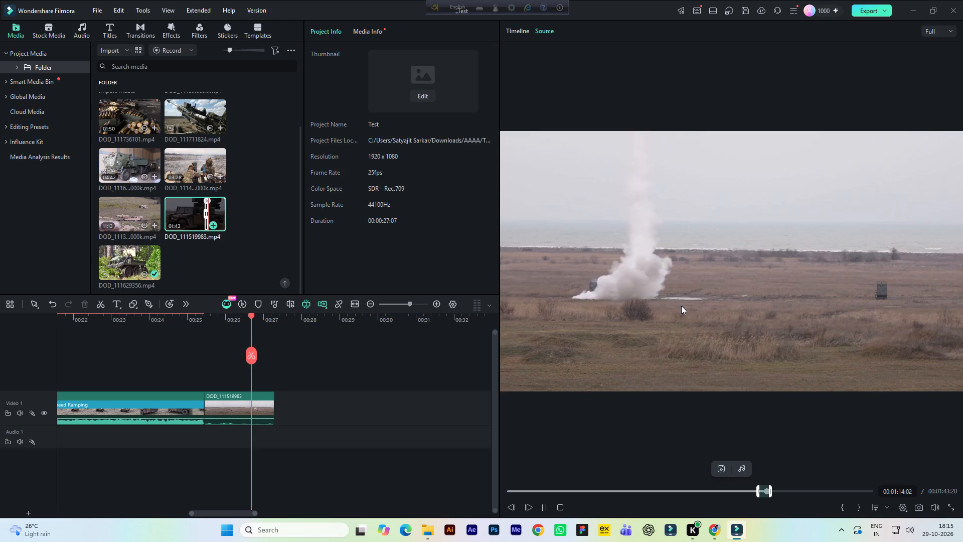
key("space")
key("space")
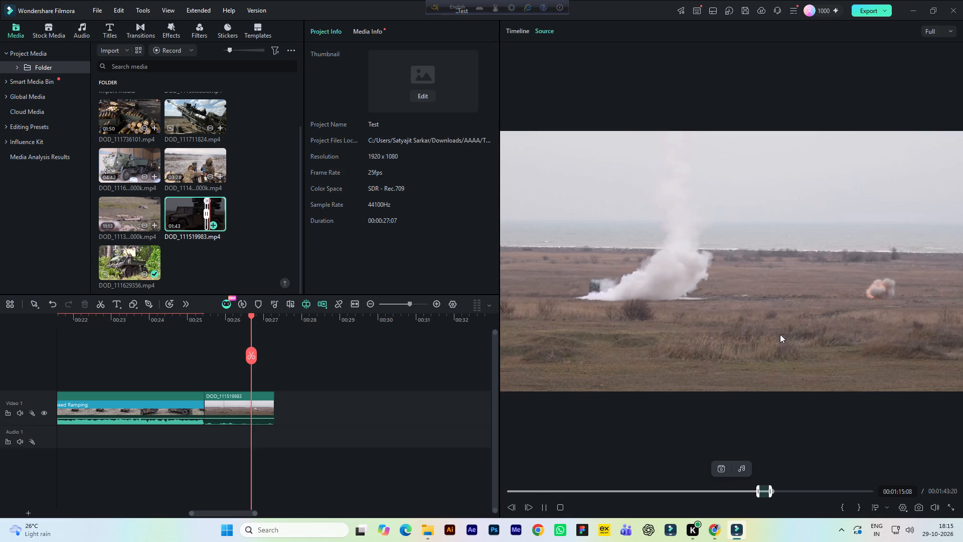
key("space")
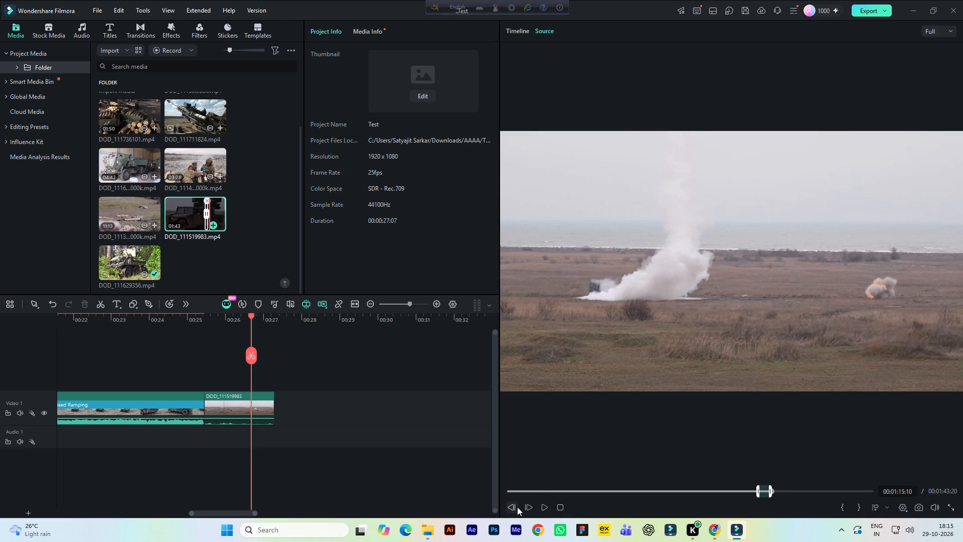
triple_click(514, 507)
double_click(514, 507)
left_click(513, 507)
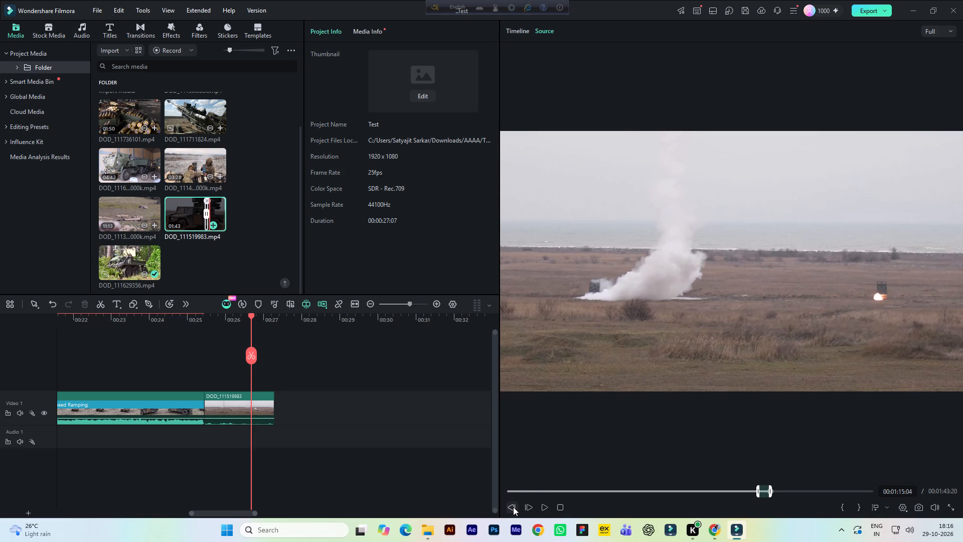
left_click(513, 507)
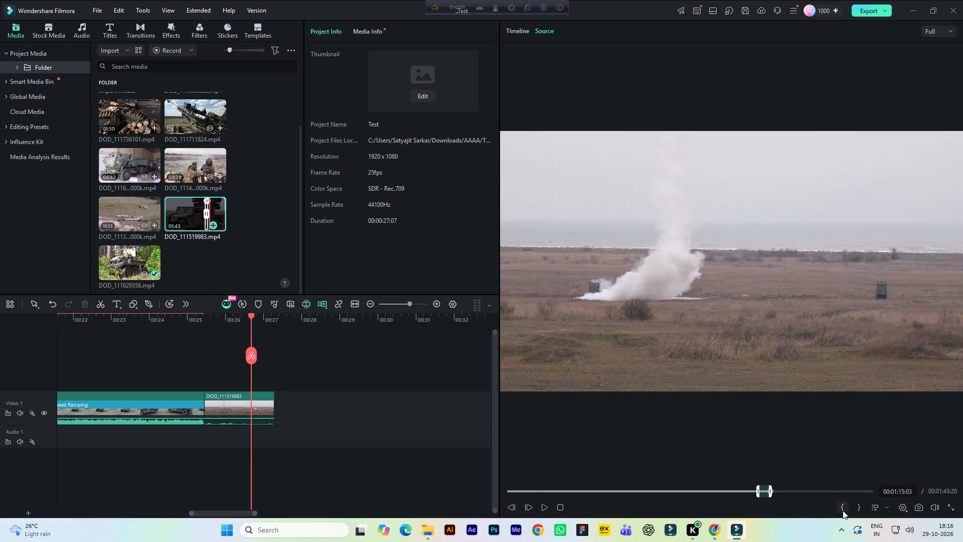
left_click(843, 510)
key("space")
key("space")
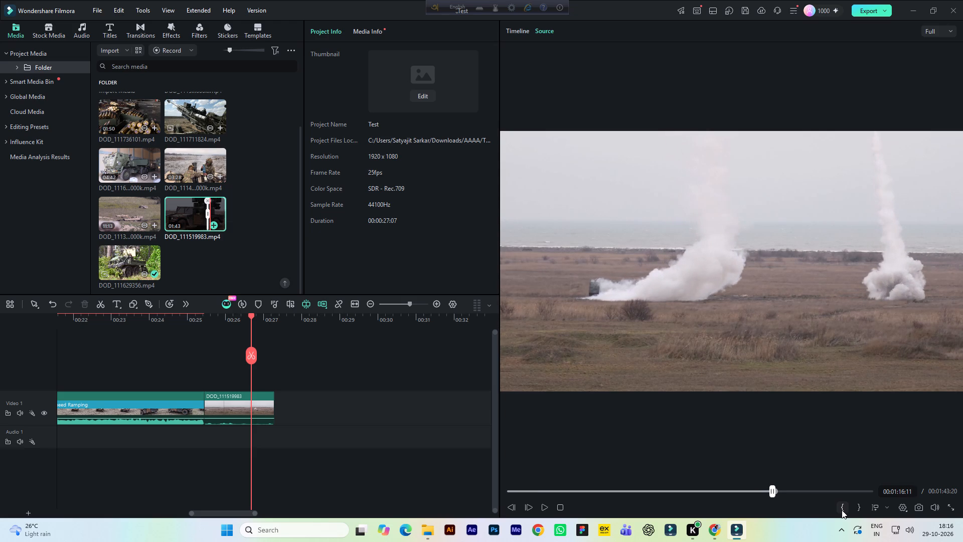
left_click(854, 506)
Add the marked second launch to the end of Video 1, keeping the current 1920x1080 25fps settings, and save the project.
left_click_drag(725, 337, 422, 394)
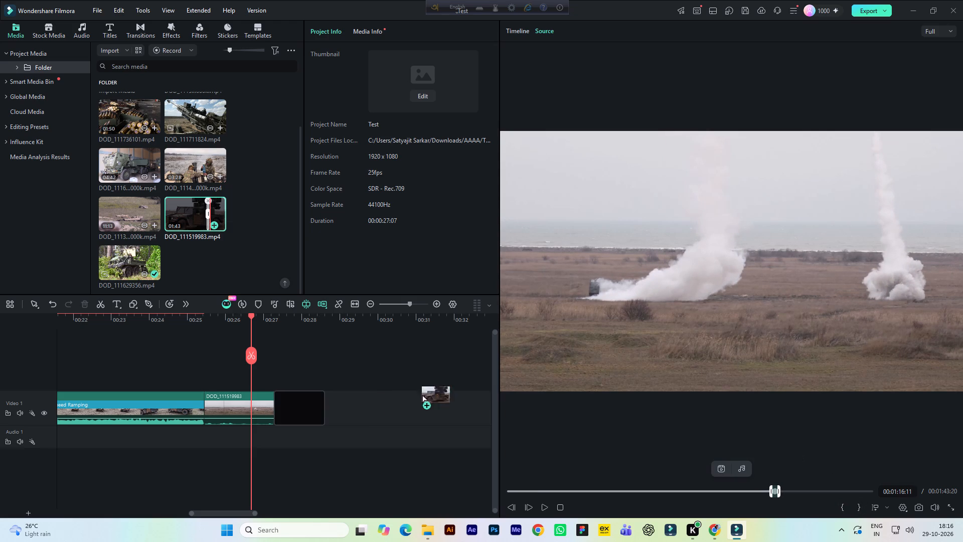
left_click_drag(422, 394, 376, 403)
left_click(525, 288)
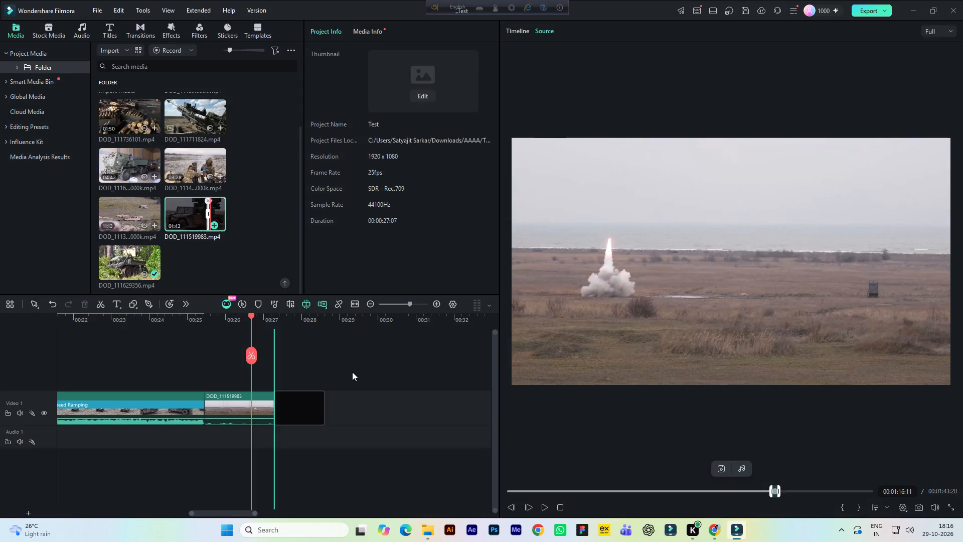
key("space")
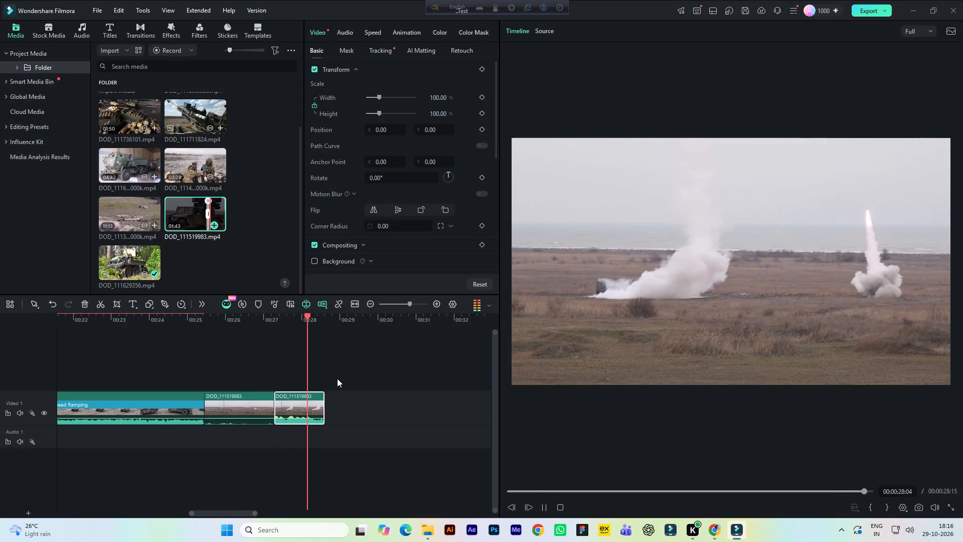
key("space")
key("ctrl+s")
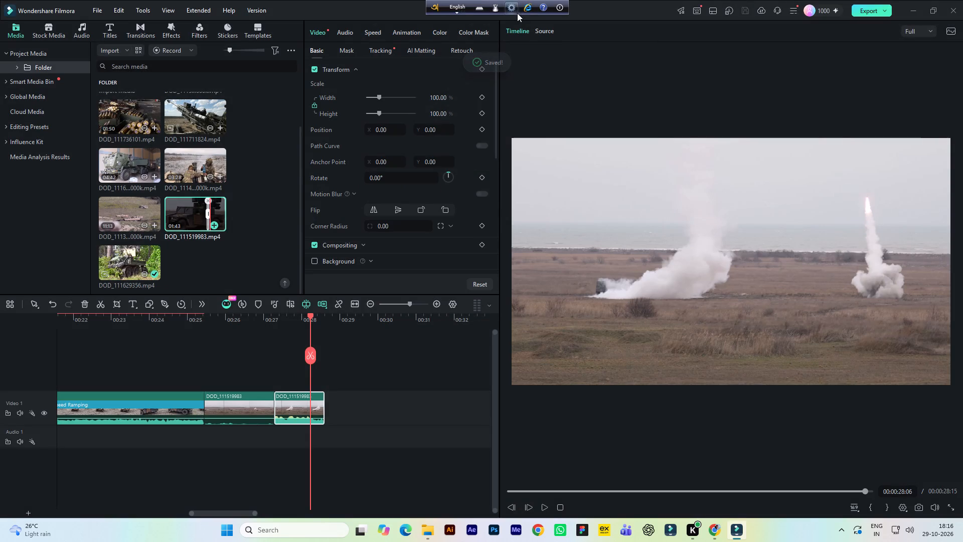
Mark the third rocket launch in the source clip, from about 00:01:18:21 to 00:01:20:05.
left_click(538, 28)
key("space")
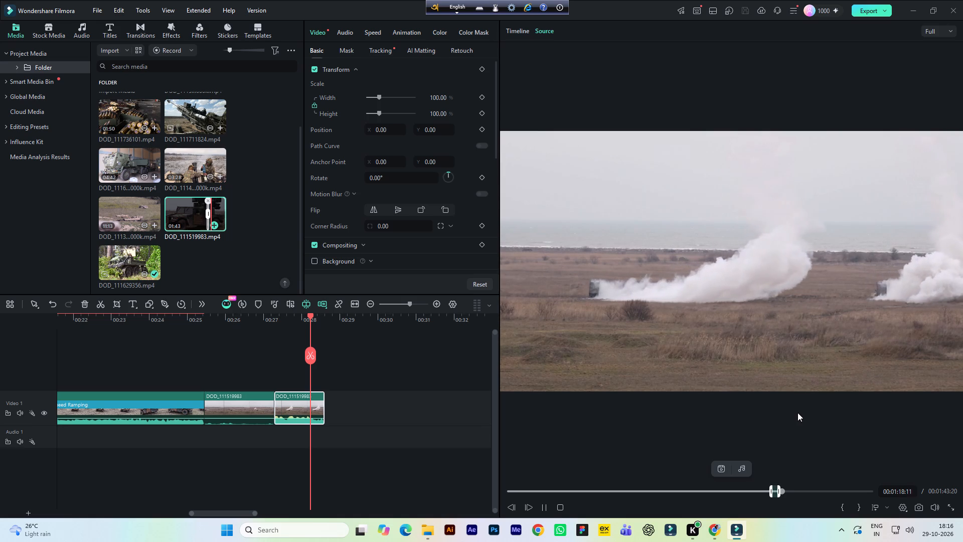
key("space")
key("space")
key("space")
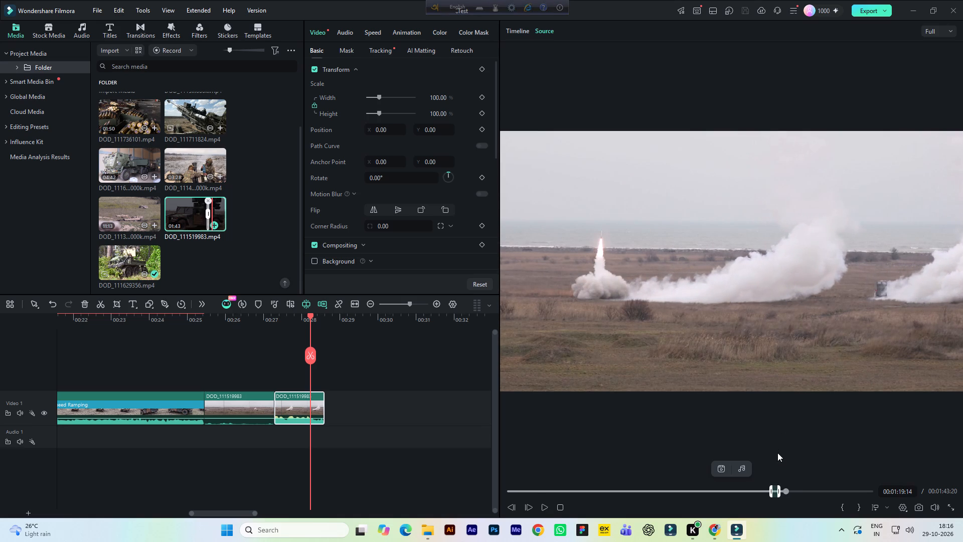
triple_click(512, 506)
triple_click(512, 506)
triple_click(512, 506)
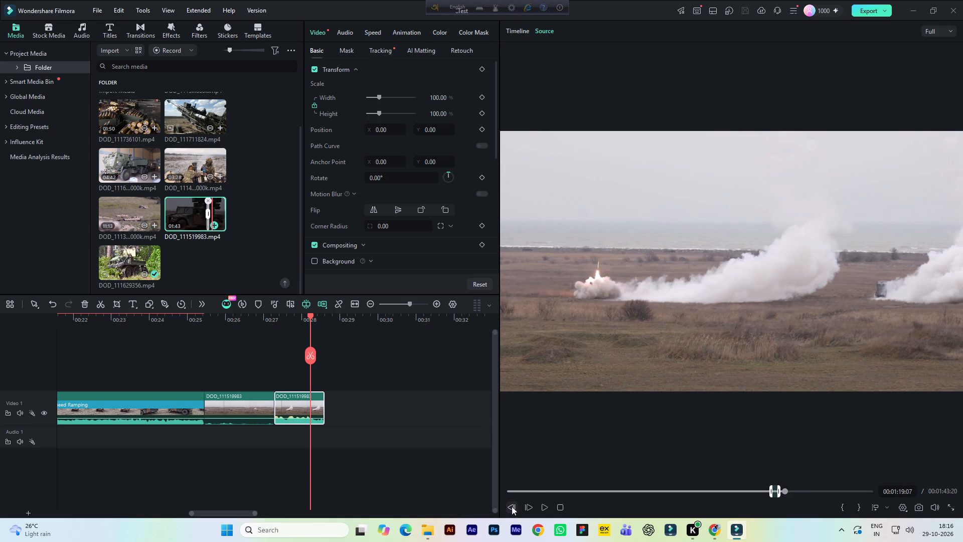
triple_click(512, 506)
triple_click(512, 506)
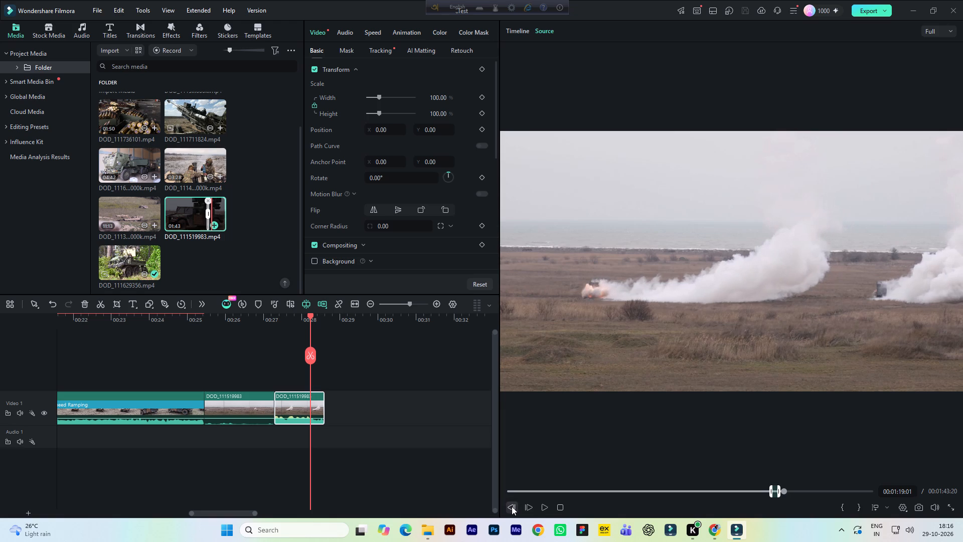
double_click(512, 506)
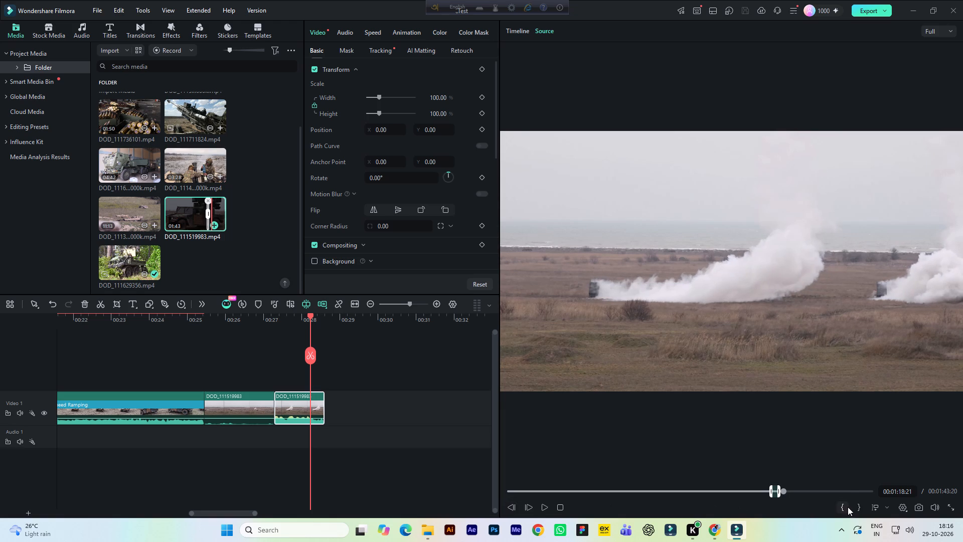
left_click(846, 510)
key("space")
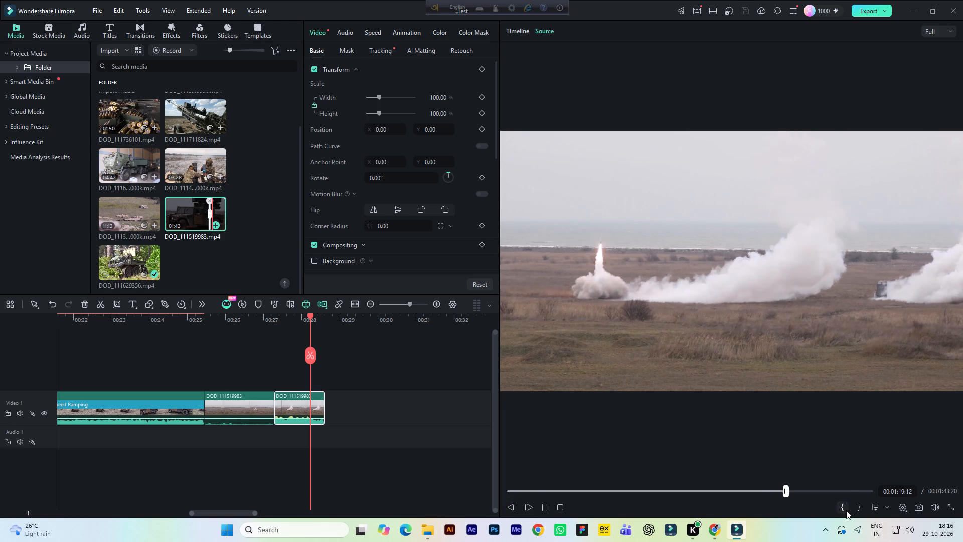
key("space")
left_click(856, 506)
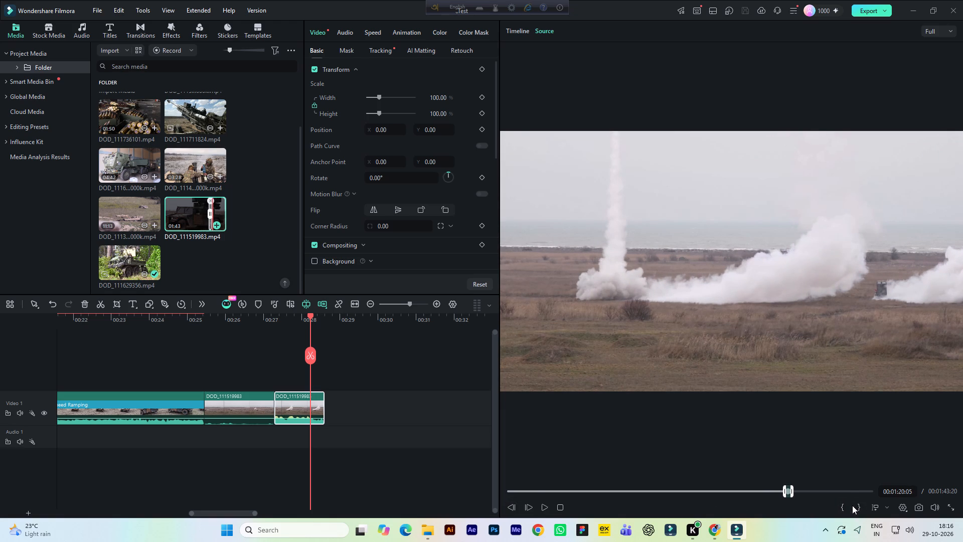
Add the marked third launch to the end of Video 1, keeping the current 1920x1080 25fps project settings.
left_click_drag(695, 310, 427, 406)
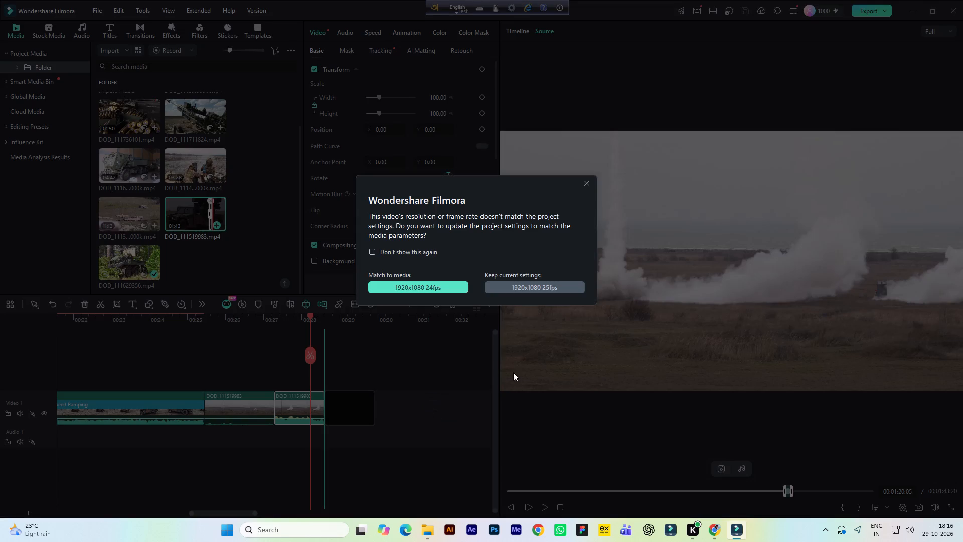
left_click(566, 287)
Play back the third launch shot at the end of the timeline to check its content and ending.
key("space")
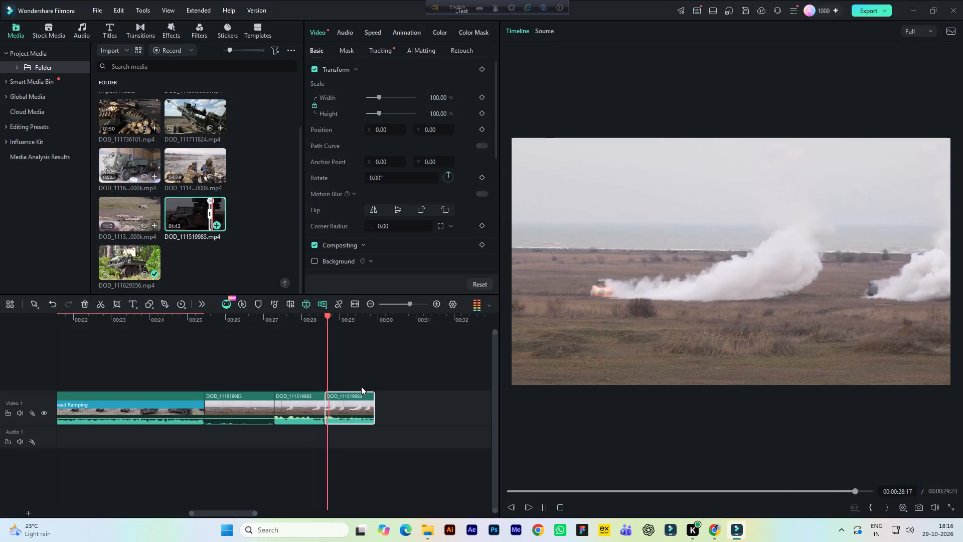
key("space")
key("space")
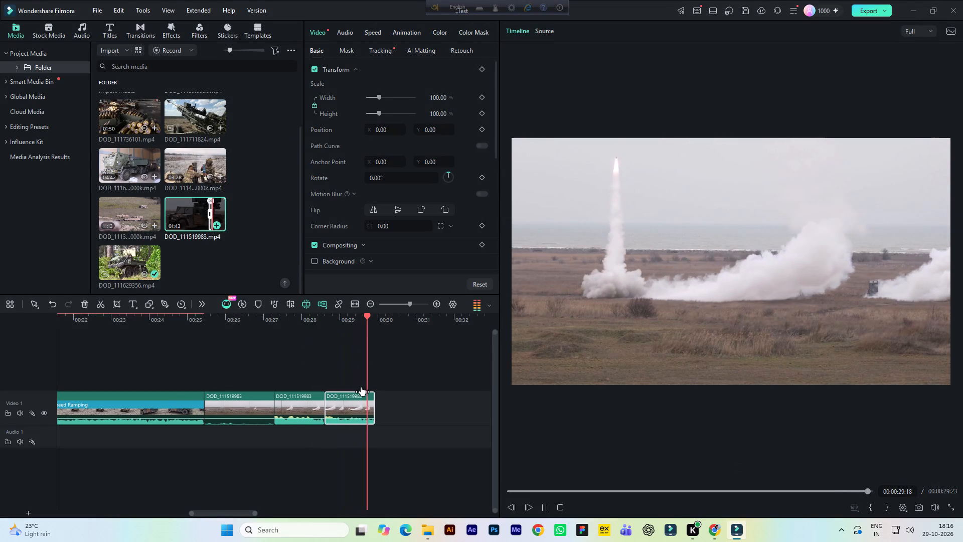
key("space")
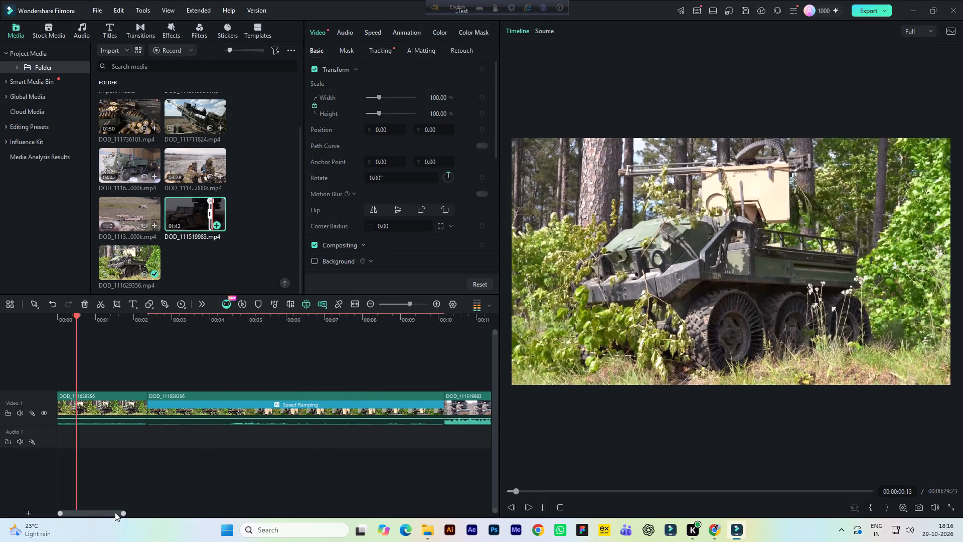
key("space")
left_click_drag(110, 511, 138, 509)
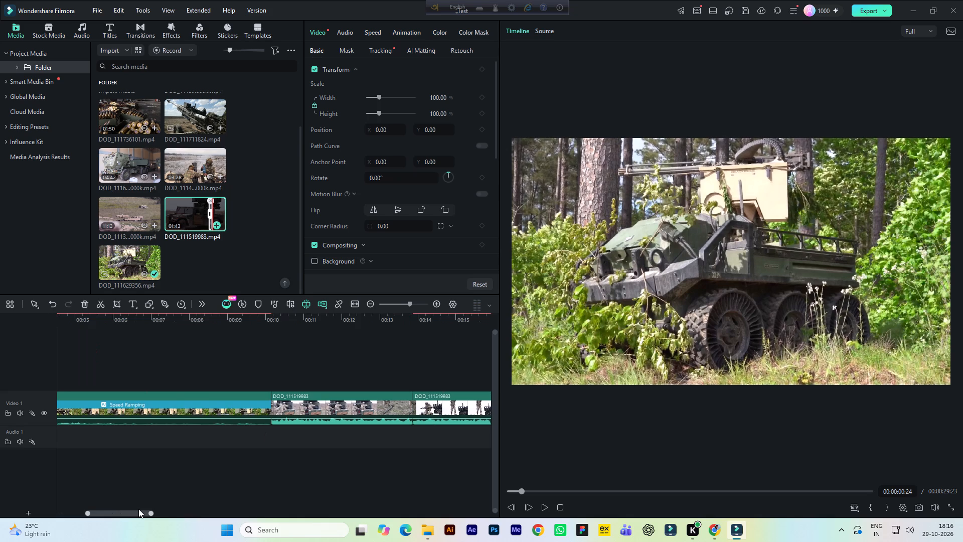
left_click_drag(138, 509, 258, 508)
left_click(244, 323)
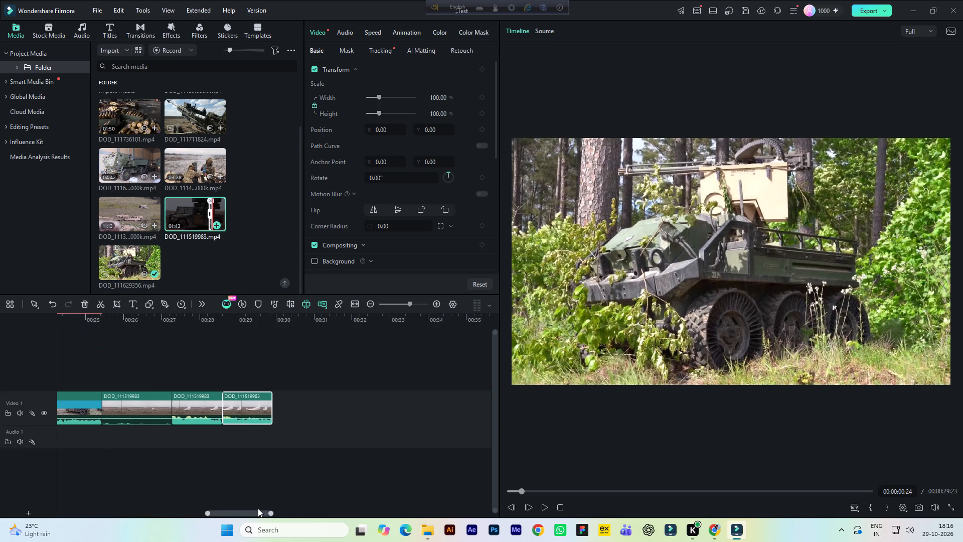
key("space")
key("space")
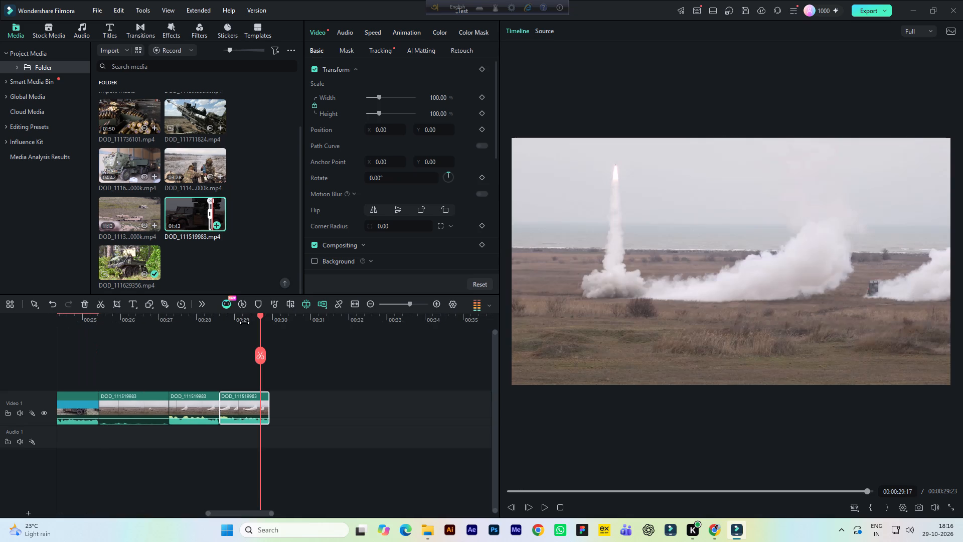